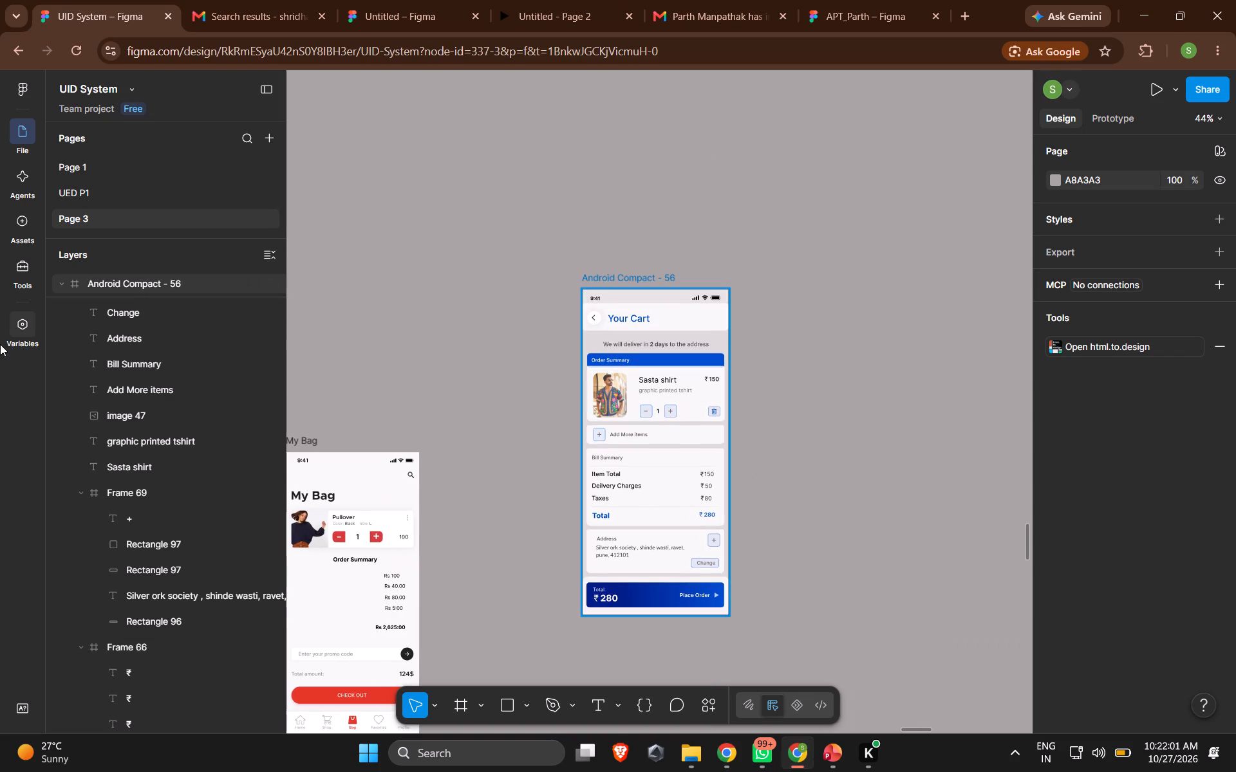
{"action": "left_click", "coordinate": [24, 329]}
{"action": "left_click", "coordinate": [387, 1]}
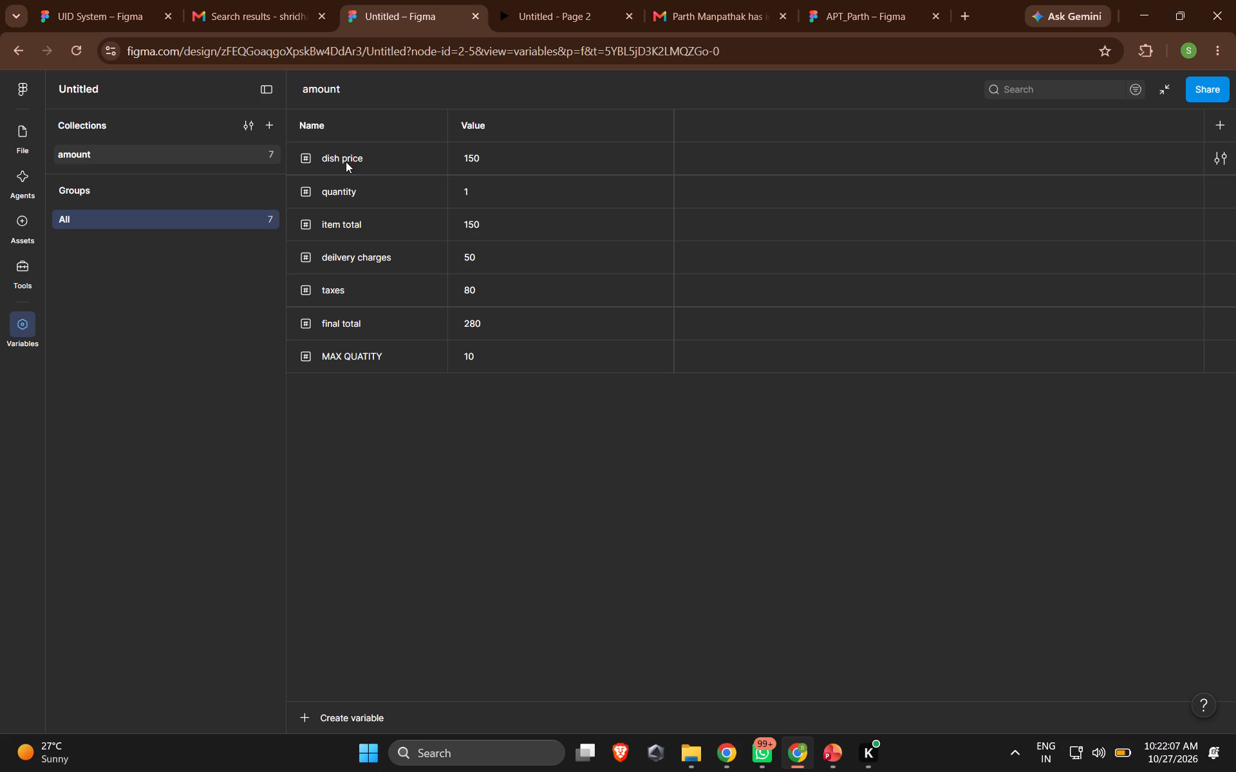
{"action": "left_click_drag", "start_coordinate": [439, 466], "coordinate": [395, 236]}
Check the current account's access options in the Untitled file's sharing settings.
{"action": "left_click", "coordinate": [1199, 90]}
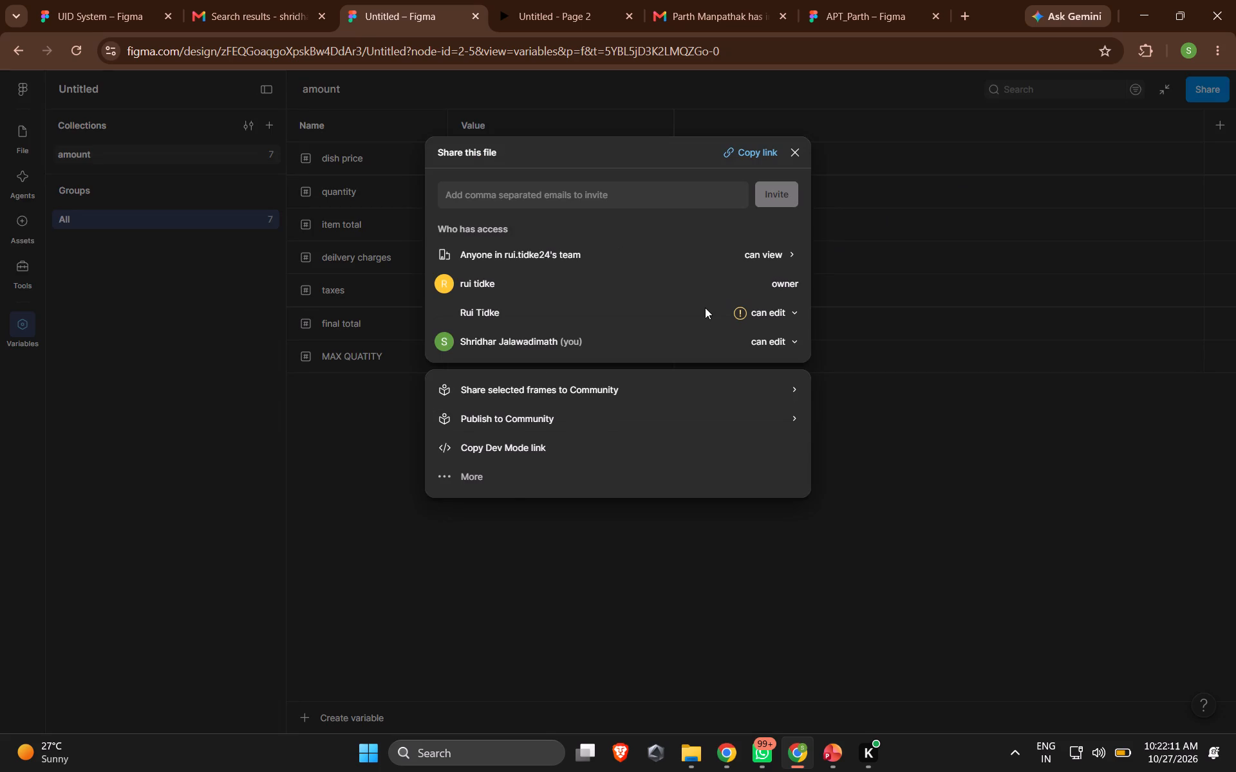
{"action": "left_click", "coordinate": [776, 340]}
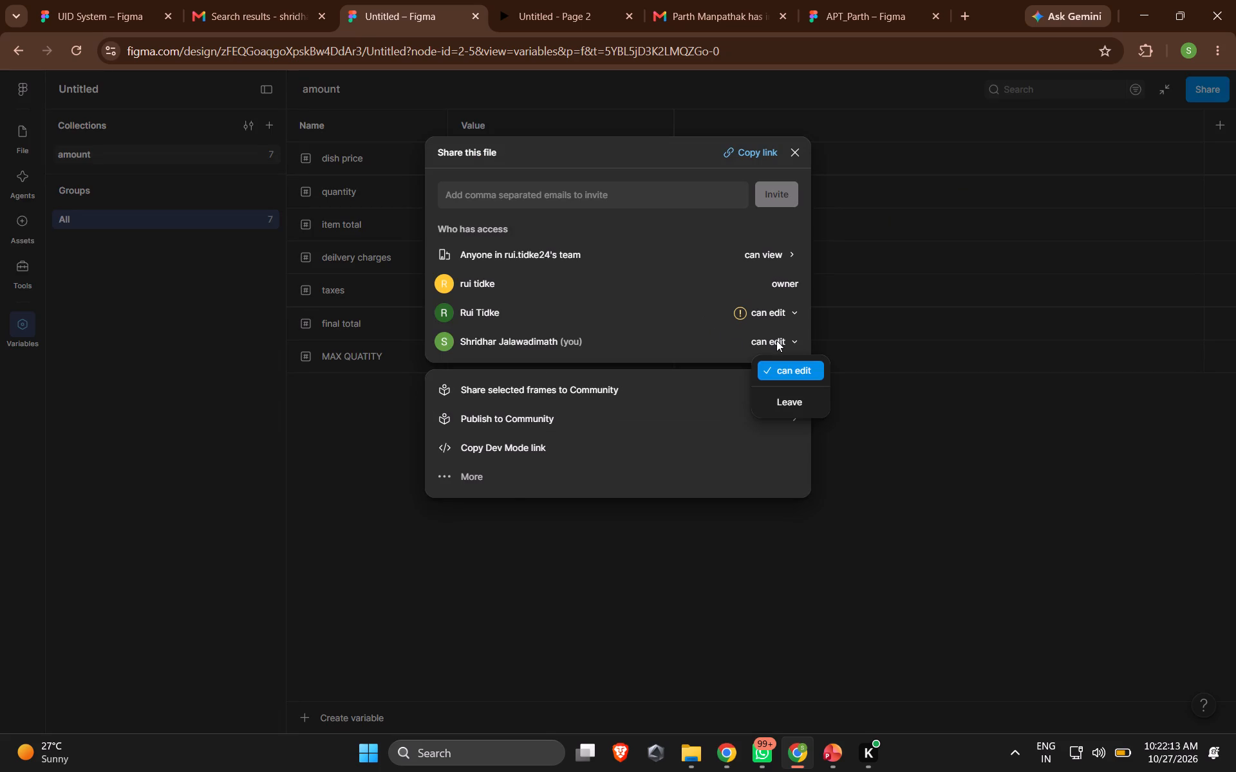
{"action": "left_click", "coordinate": [897, 453]}
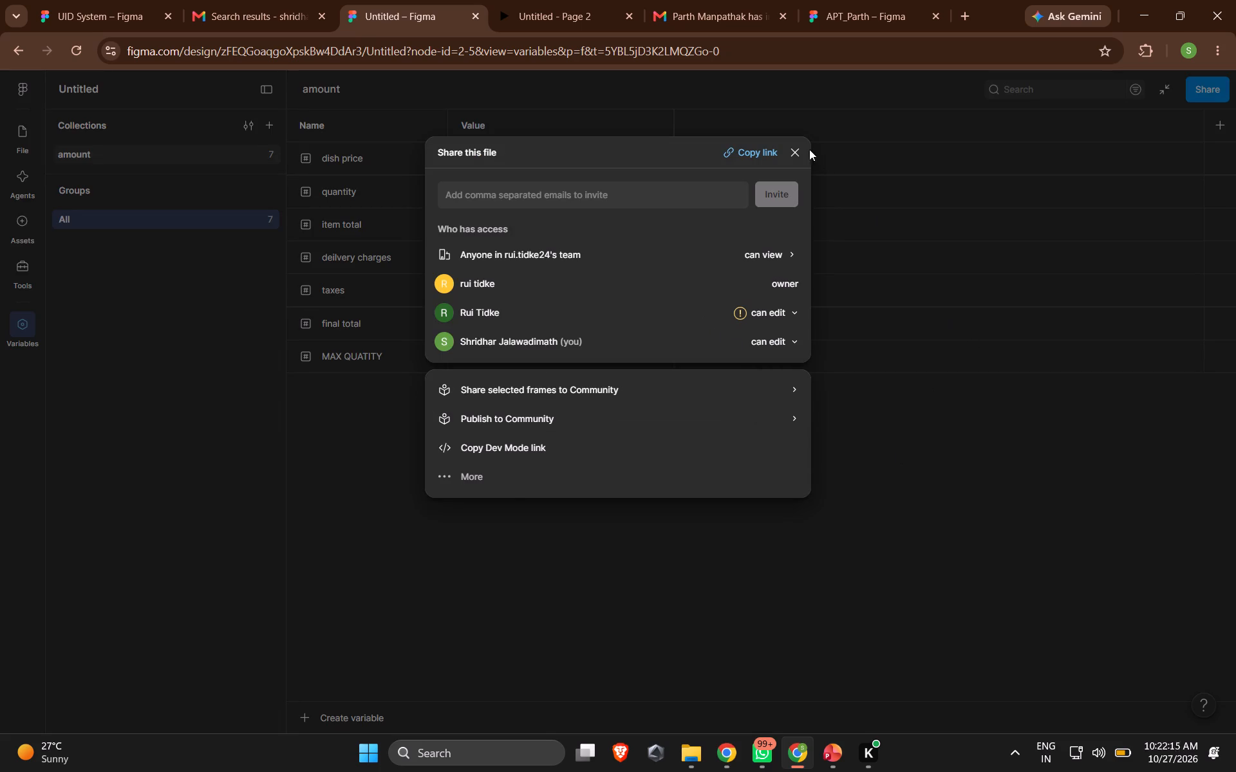
{"action": "left_click", "coordinate": [797, 151]}
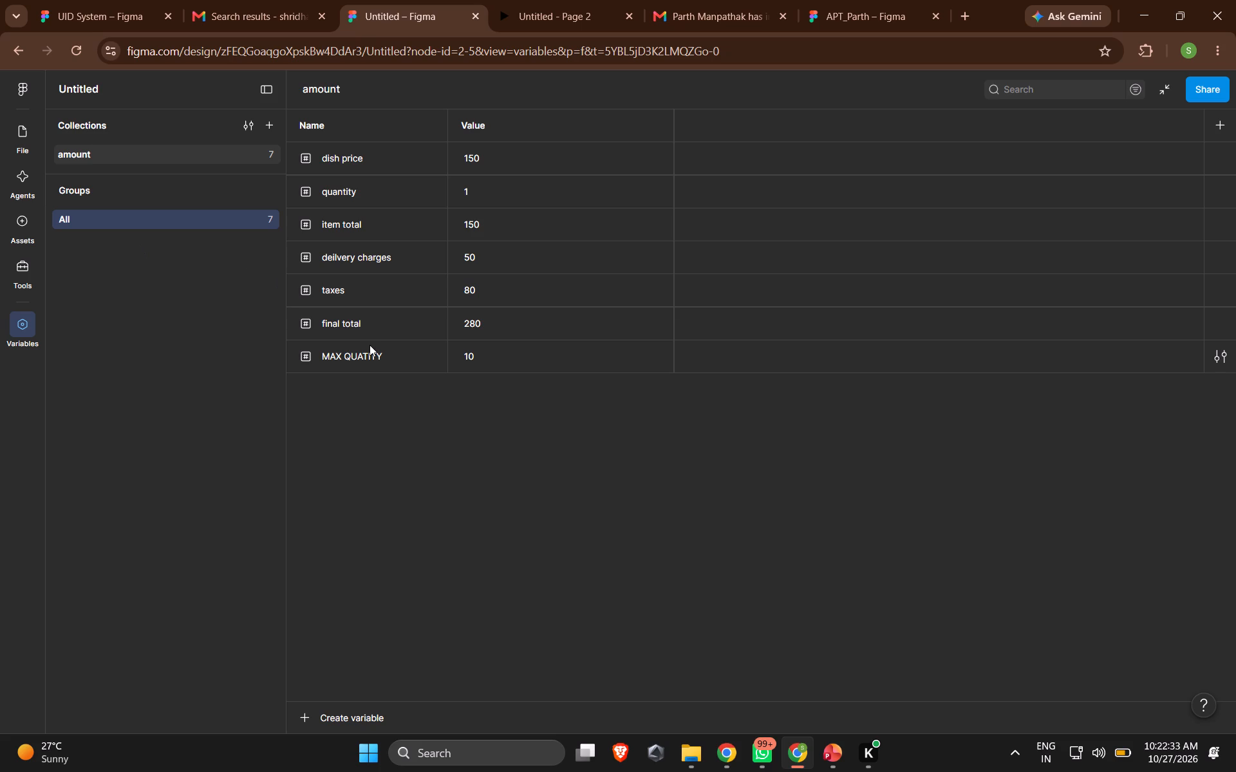
Compare the variables of the UID System and Untitled files, and look over the cart frames on the UID System canvas.
{"action": "left_click", "coordinate": [106, 0]}
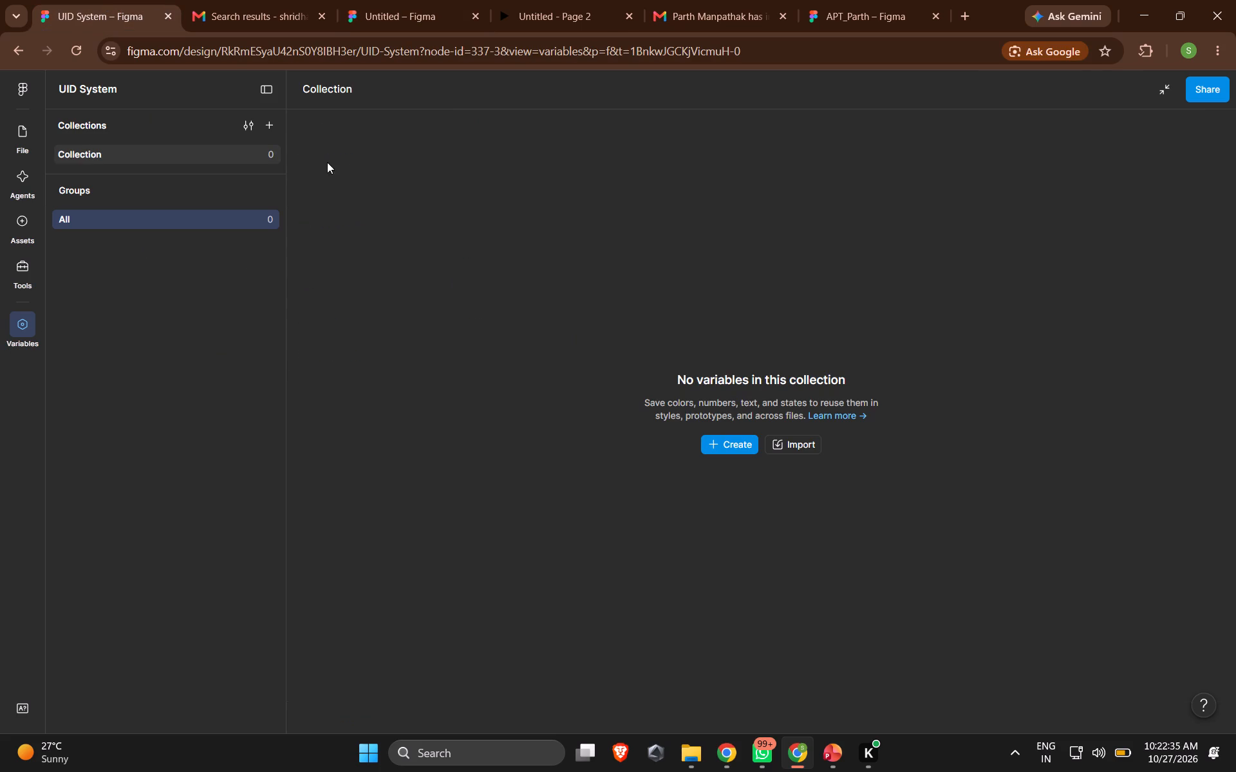
{"action": "left_click", "coordinate": [393, 1]}
{"action": "left_click", "coordinate": [111, 6]}
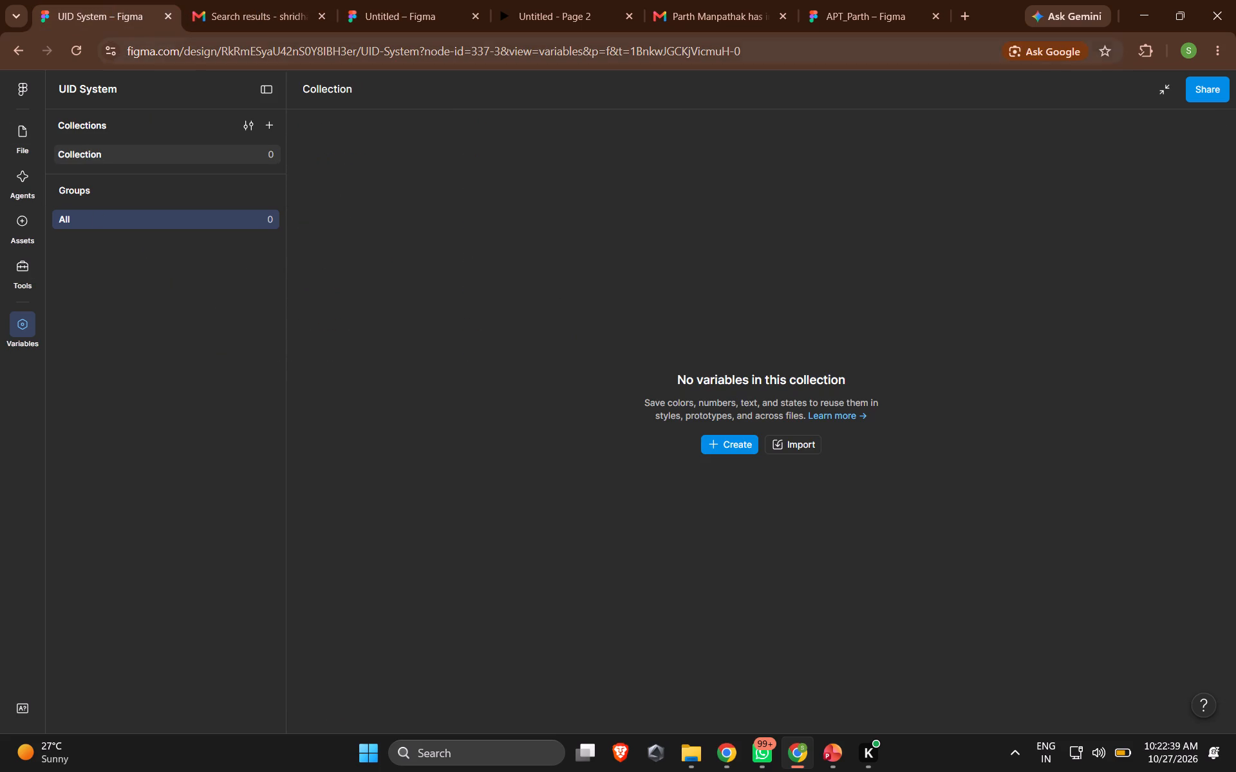
{"action": "left_click", "coordinate": [407, 18]}
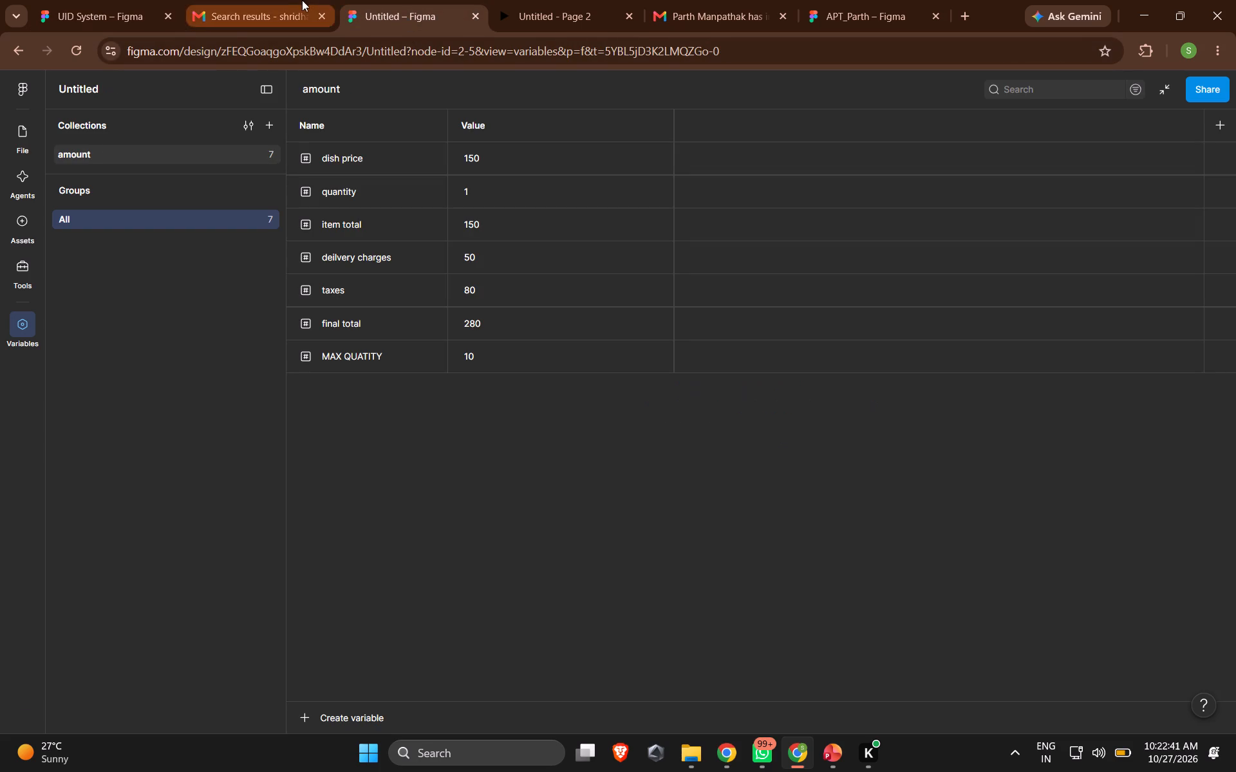
{"action": "left_click", "coordinate": [93, 0]}
{"action": "left_click", "coordinate": [15, 138]}
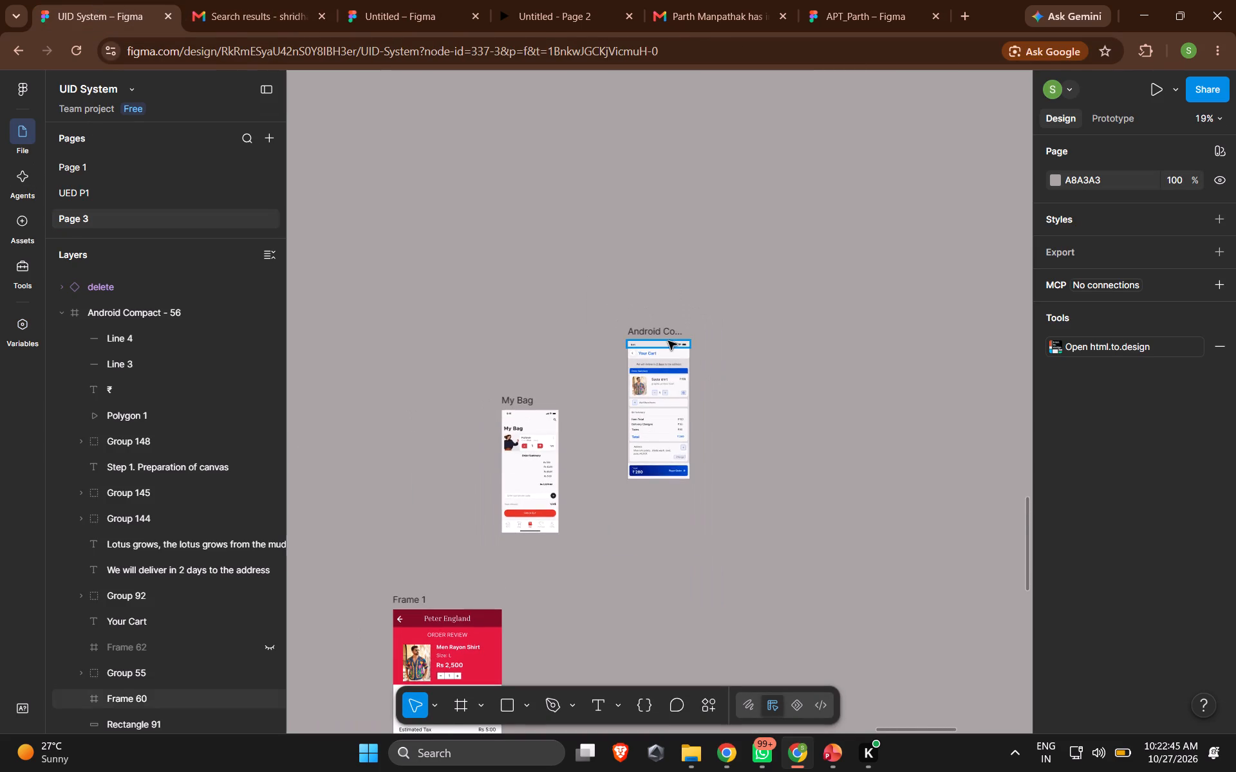
{"action": "scroll", "coordinate": [624, 478], "scroll_direction": "down", "scroll_amount": 1}
{"action": "scroll", "coordinate": [624, 478], "scroll_direction": "up", "scroll_amount": 1}
{"action": "scroll", "coordinate": [633, 432], "scroll_direction": "down", "scroll_amount": 1}
Create a number variable in the empty collection of the UID System file.
{"action": "left_click", "coordinate": [9, 336]}
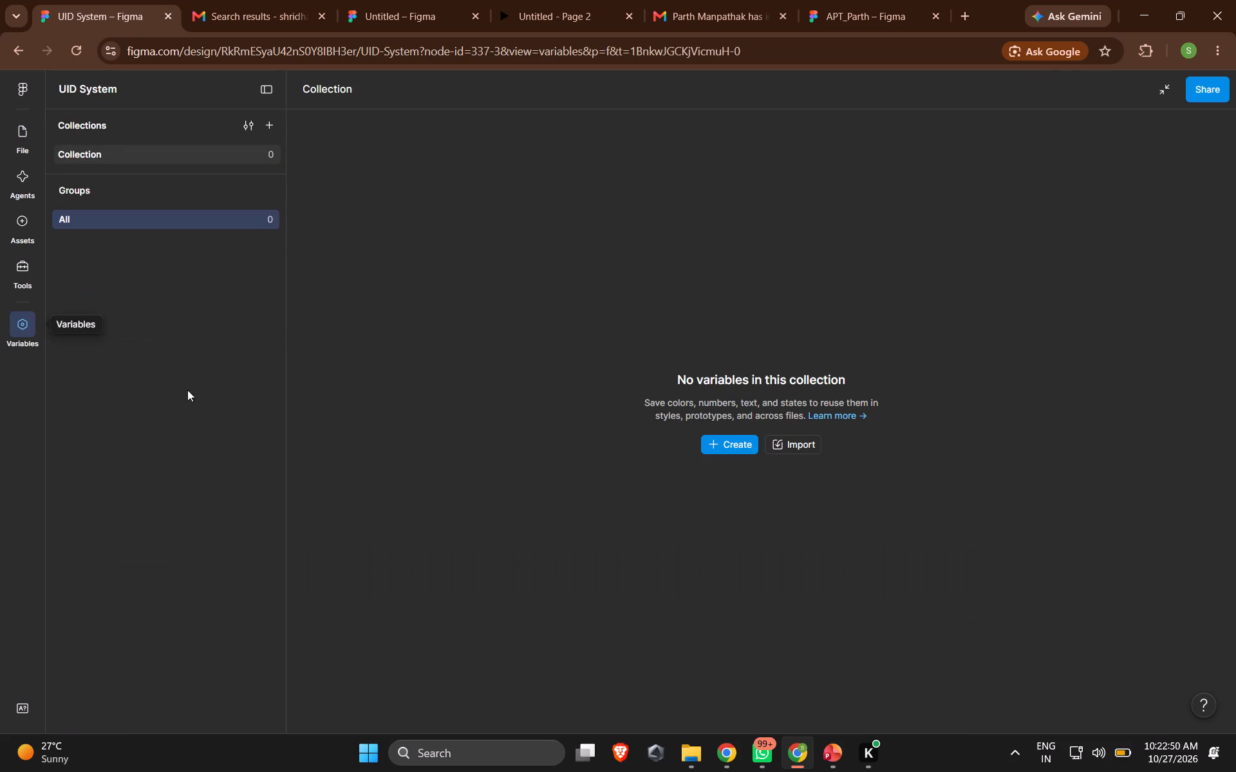
{"action": "left_click", "coordinate": [727, 439]}
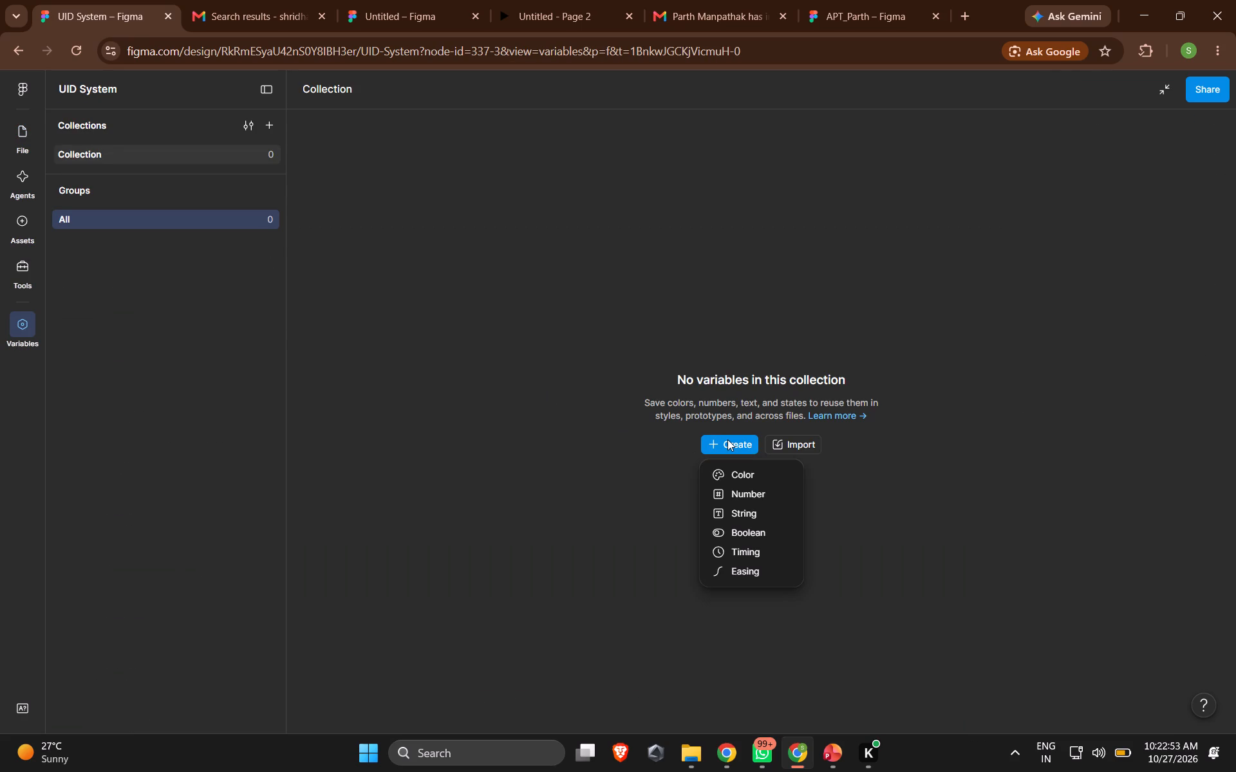
{"action": "left_click", "coordinate": [749, 490]}
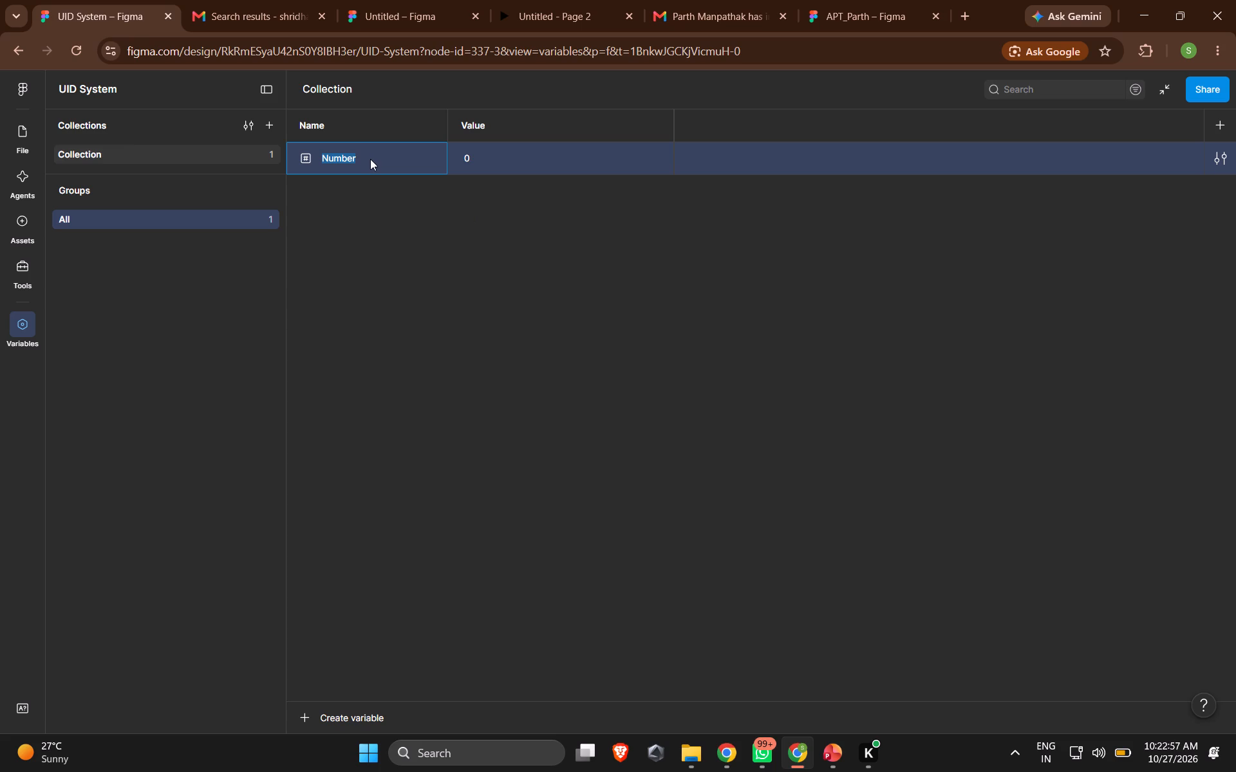
{"action": "left_click", "coordinate": [370, 159]}
{"action": "left_click_drag", "start_coordinate": [370, 159], "coordinate": [309, 147]}
Review the amount variables in the Untitled file and its Your Cart prototype as a reference.
{"action": "left_click", "coordinate": [367, 1]}
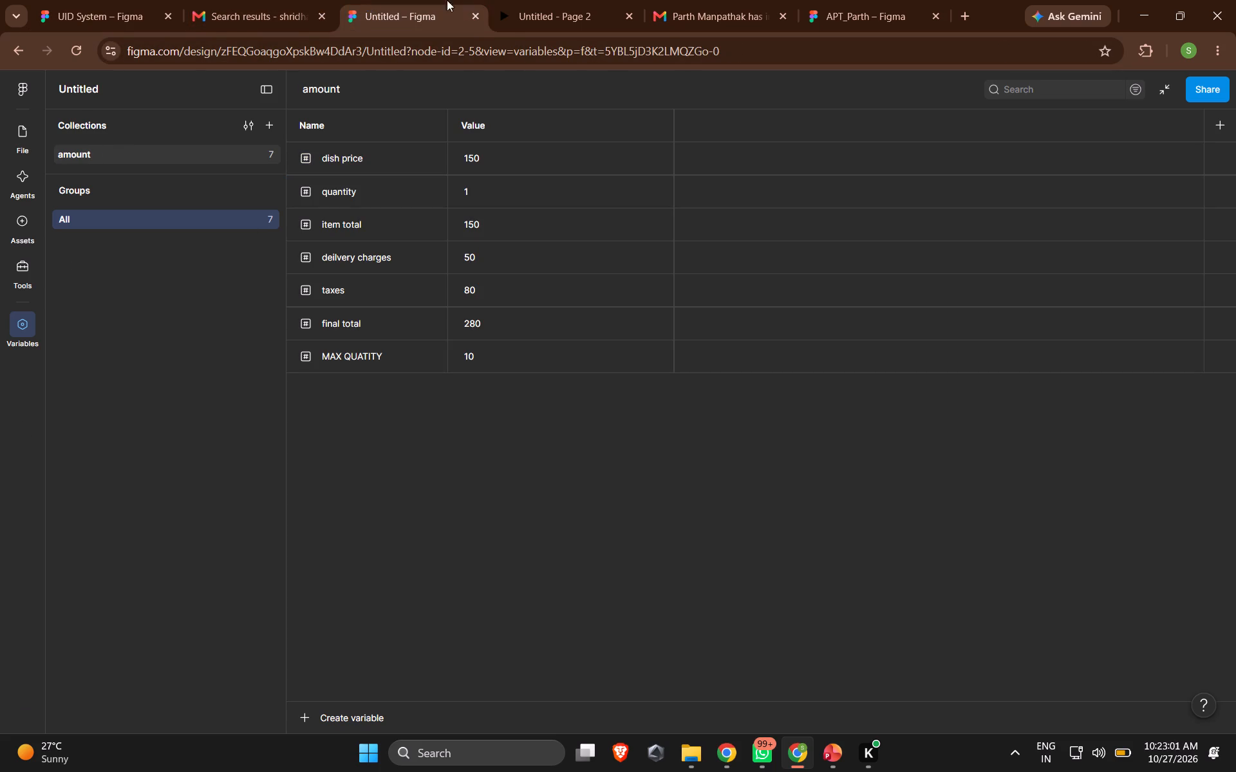
{"action": "left_click", "coordinate": [579, 6]}
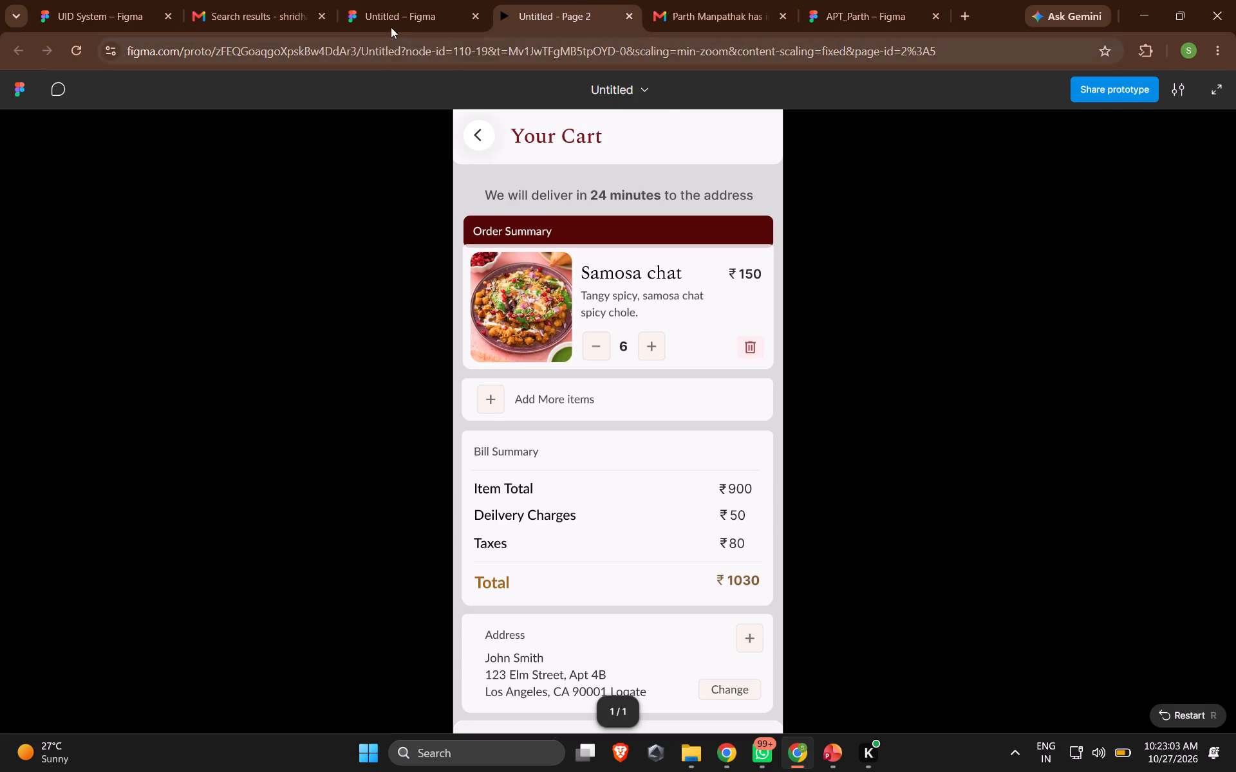
{"action": "left_click", "coordinate": [94, 0]}
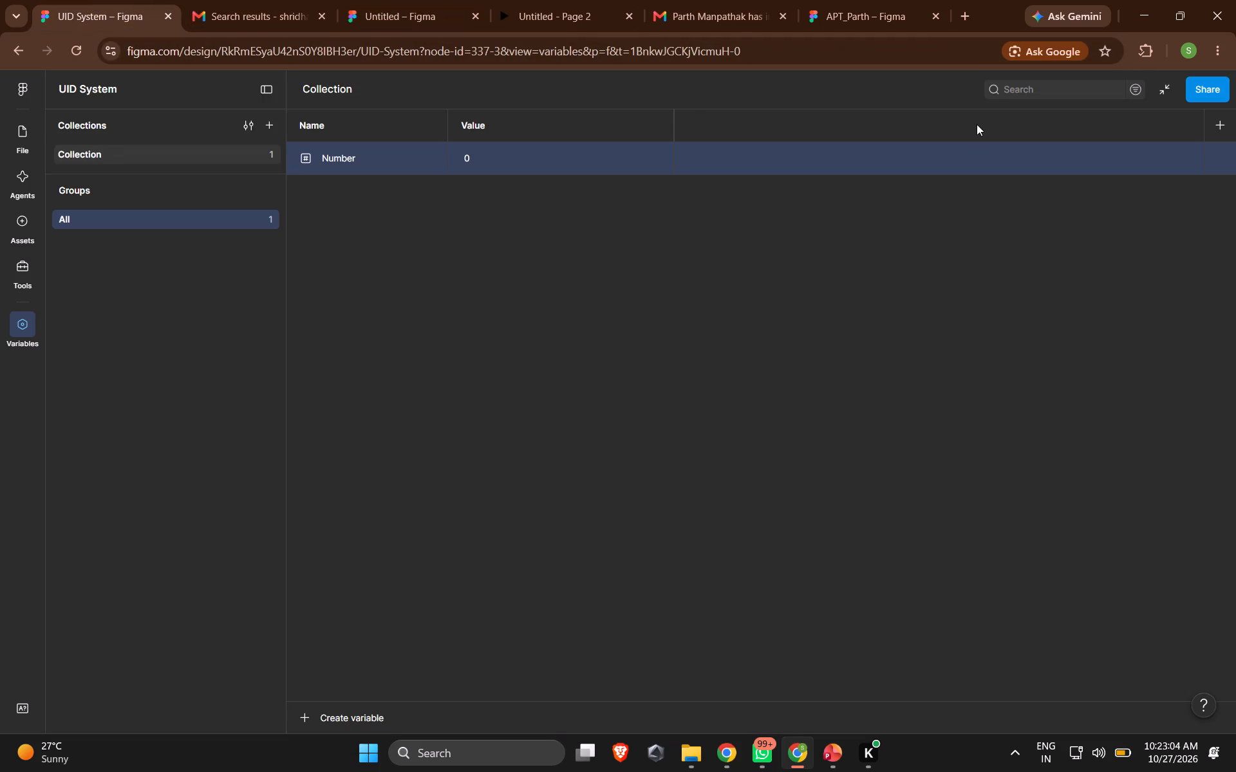
Rename the number variable in the UID System file as shirt price, using the Untitled file's dish price variable as a reference.
{"action": "left_click", "coordinate": [1161, 89]}
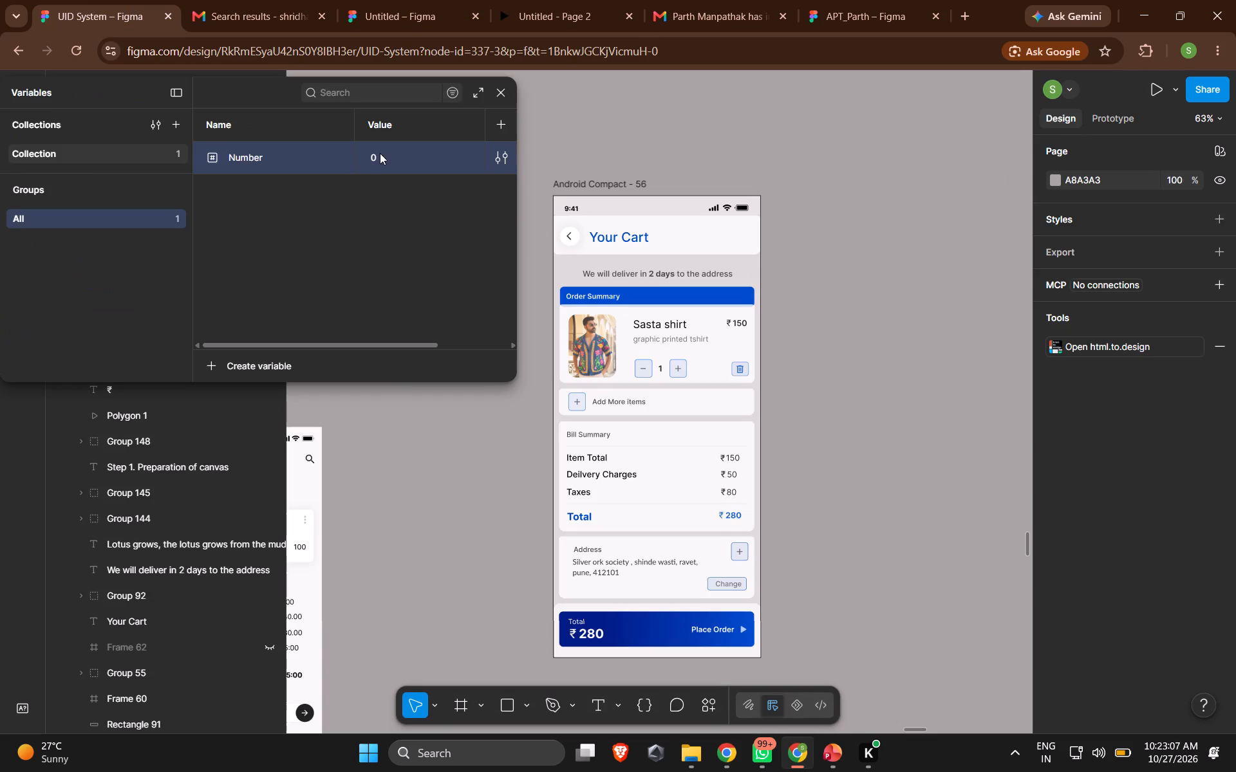
{"action": "left_click", "coordinate": [368, 161]}
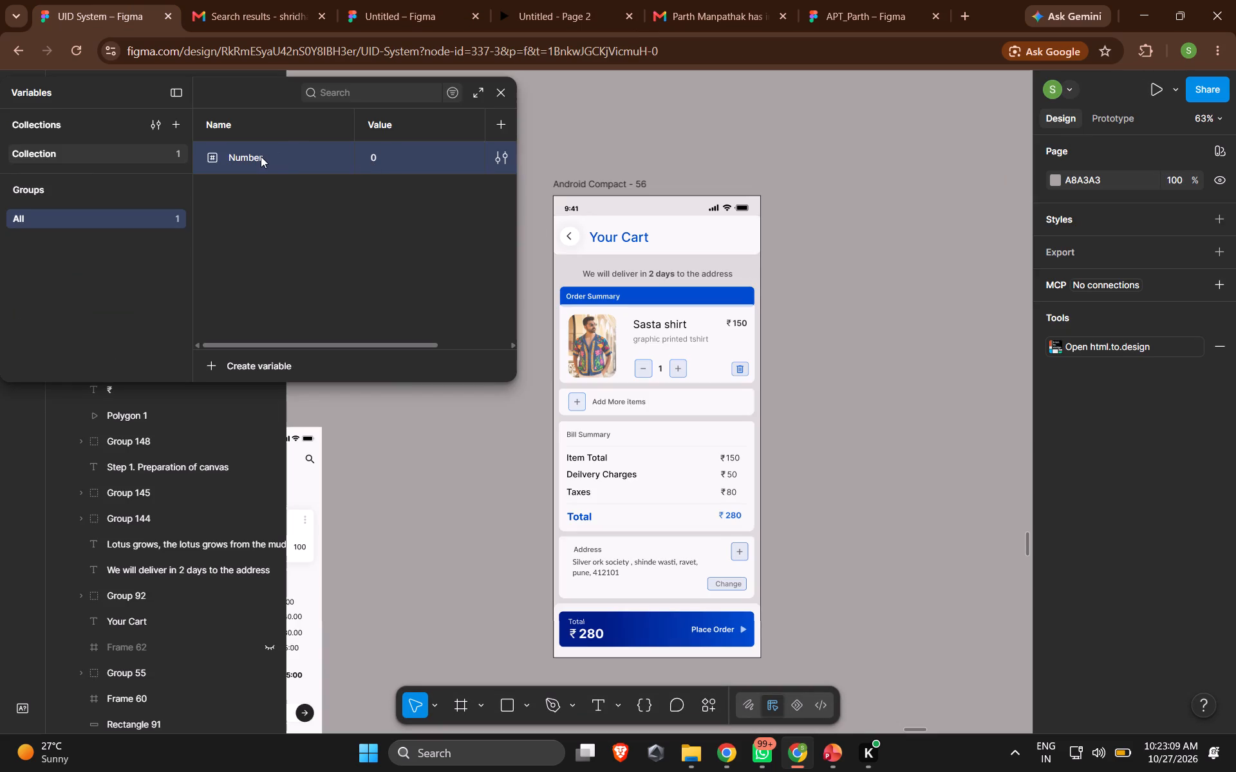
{"action": "double_click", "coordinate": [260, 156]}
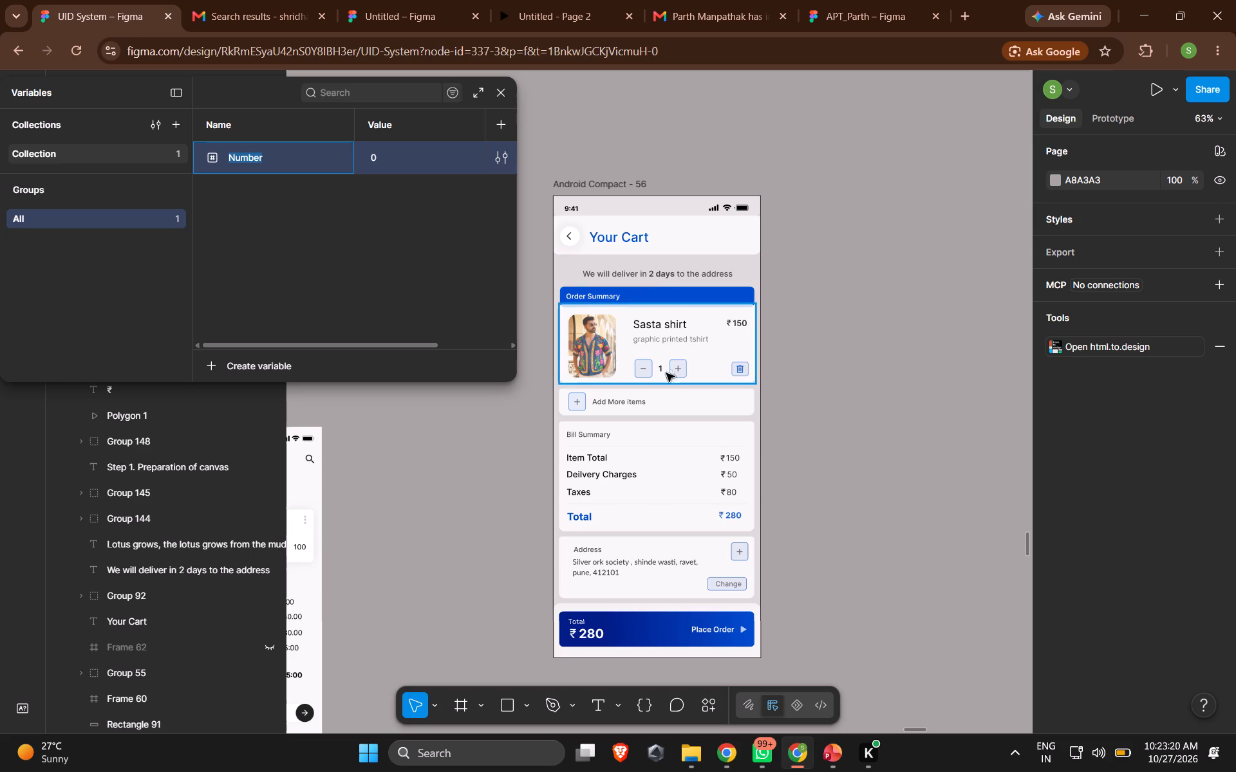
{"action": "left_click", "coordinate": [415, 14]}
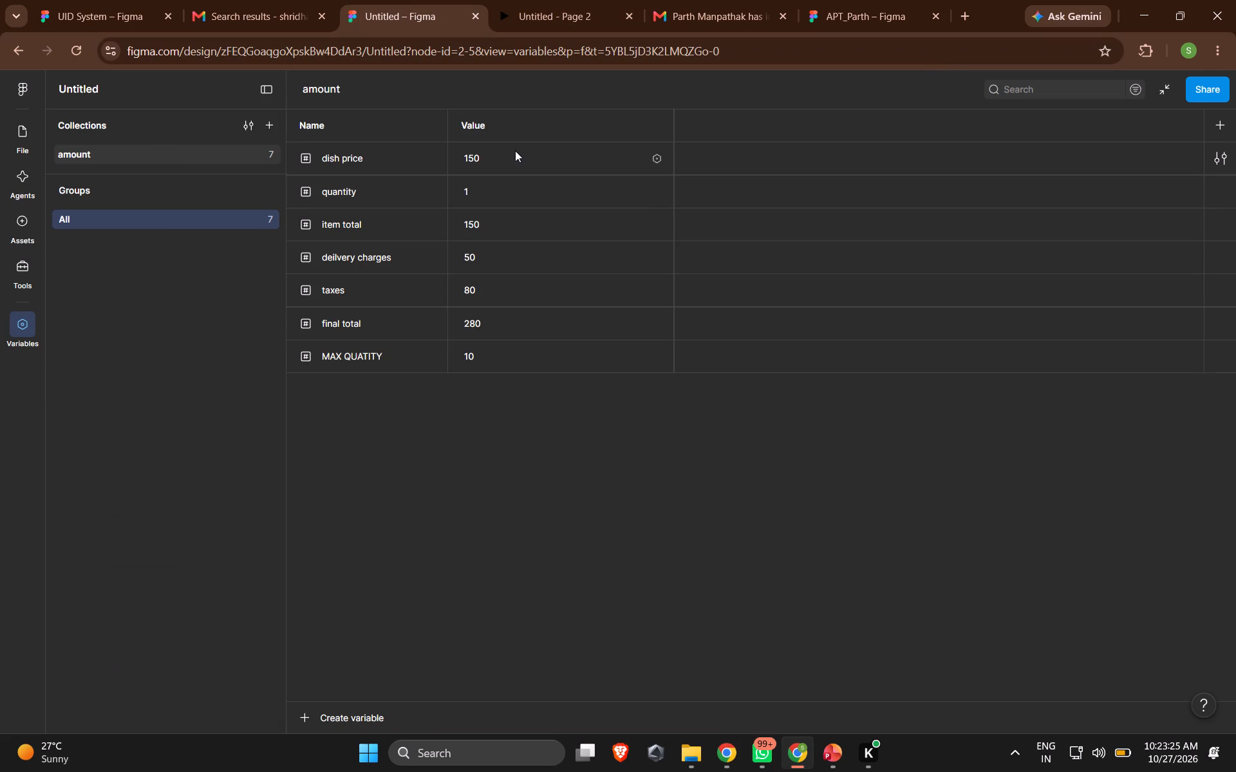
{"action": "left_click", "coordinate": [105, 15]}
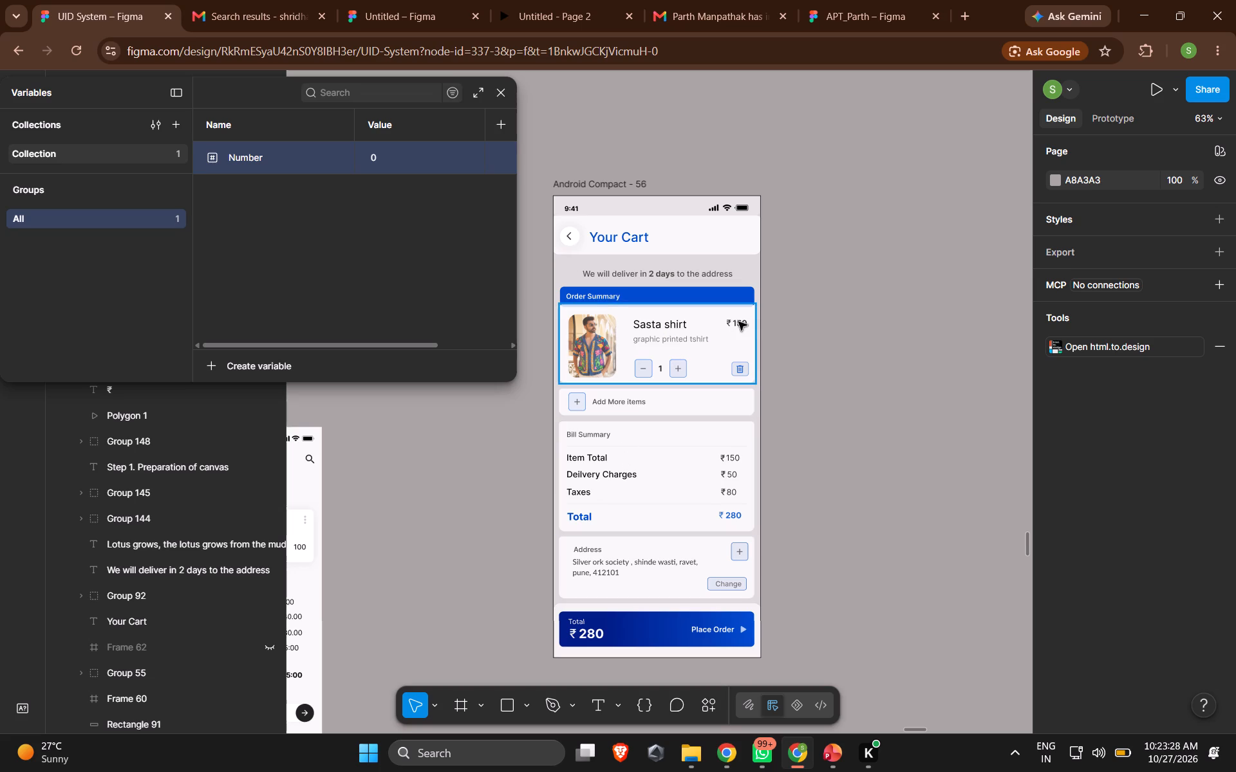
{"action": "double_click", "coordinate": [238, 165]}
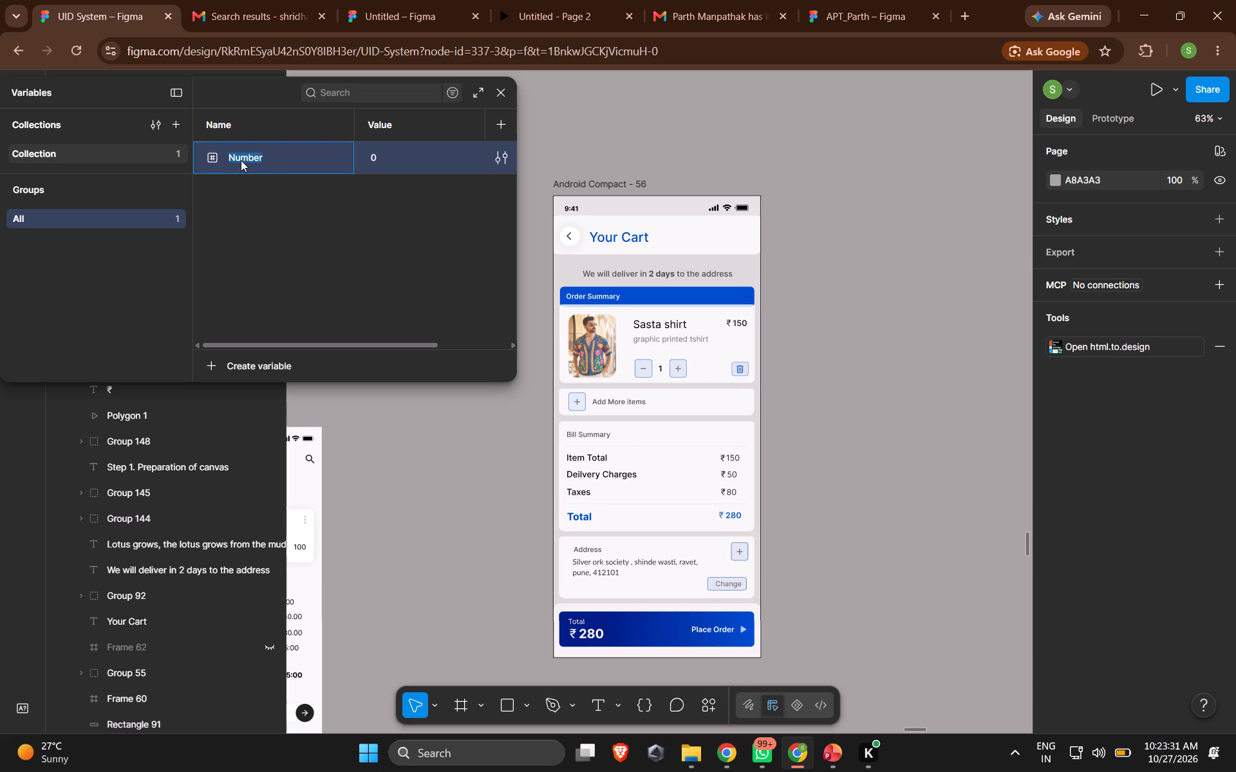
{"action": "type", "text": "das"}
{"action": "key", "text": "BackSpace"}
{"action": "key", "text": "BackSpace"}
{"action": "type", "text": "ish price"}
{"action": "key", "text": "Left"}
{"action": "key", "text": "Left"}
{"action": "key", "text": "Left"}
{"action": "key", "text": "Left"}
{"action": "key", "text": "Left"}
{"action": "key", "text": "Left"}
{"action": "key", "text": "BackSpace"}
{"action": "key", "text": "BackSpace"}
{"action": "key", "text": "BackSpace"}
{"action": "key", "text": "BackSpace"}
{"action": "type", "text": "shirt"}
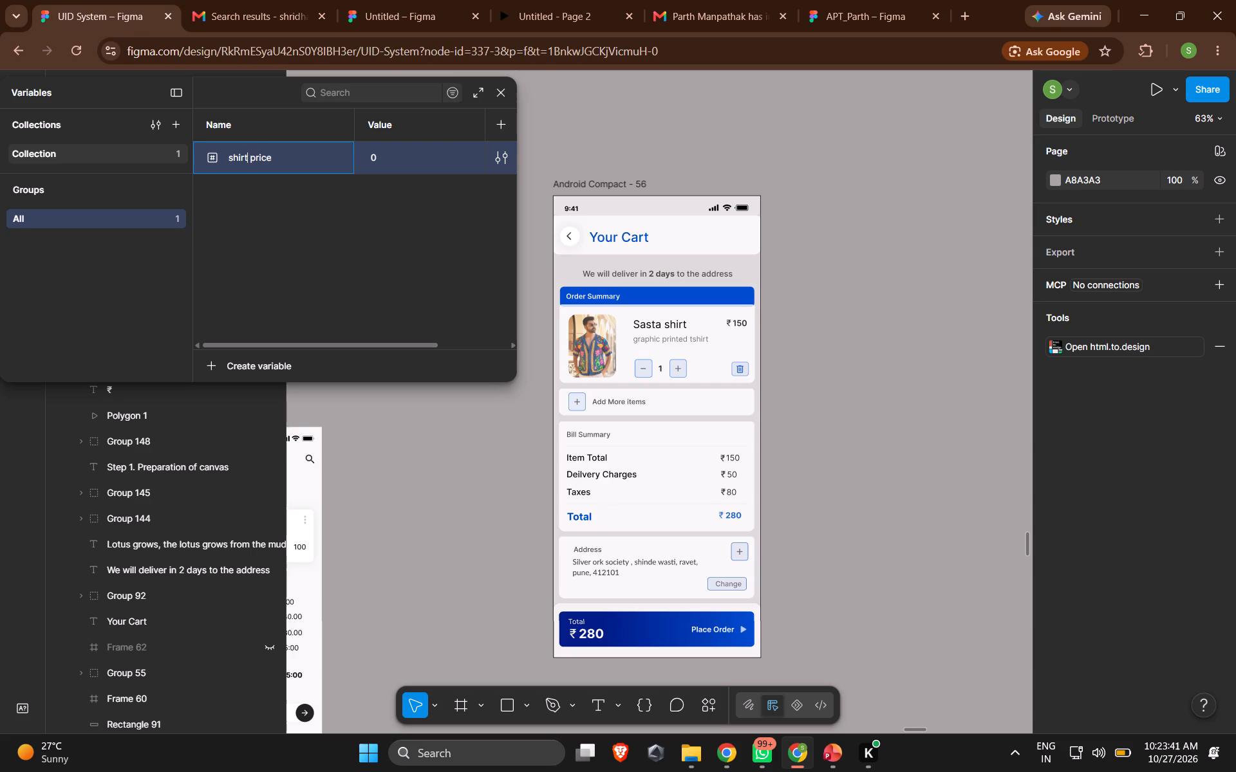
Set the shirt price variable's value to 500.
{"action": "double_click", "coordinate": [377, 160]}
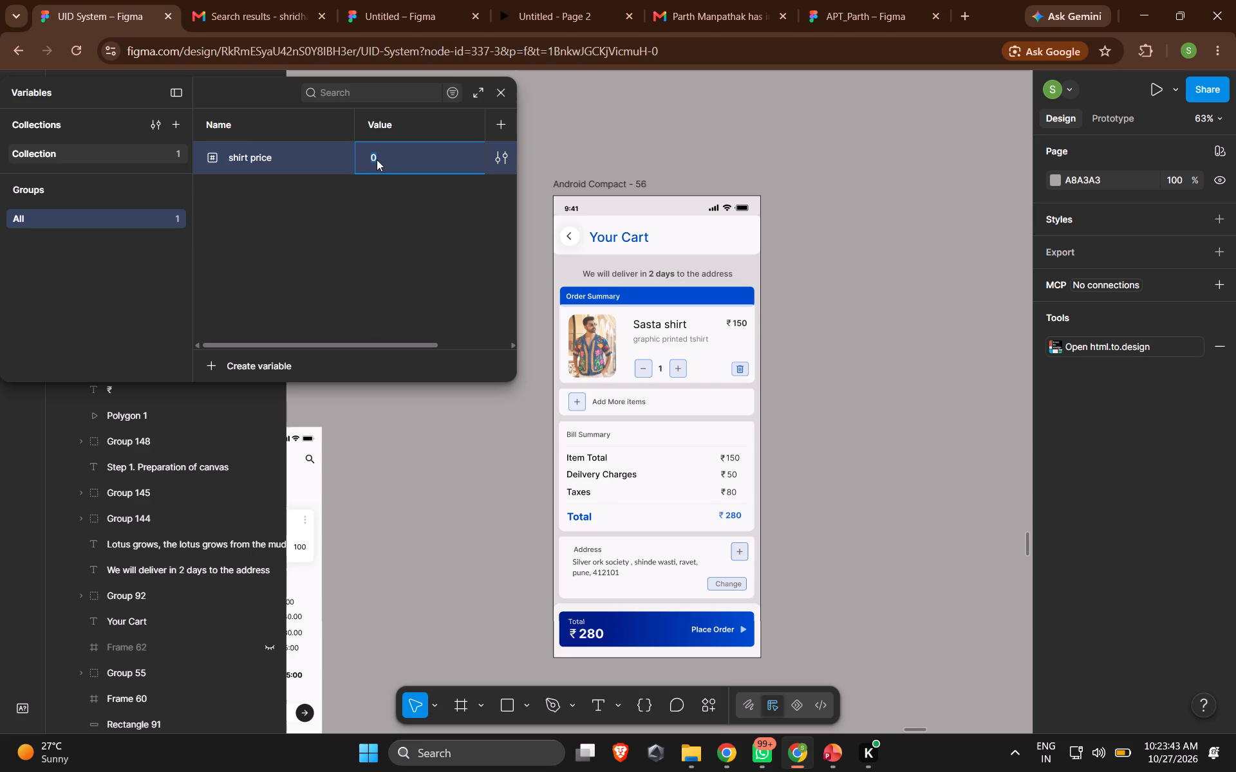
{"action": "left_click", "coordinate": [402, 0]}
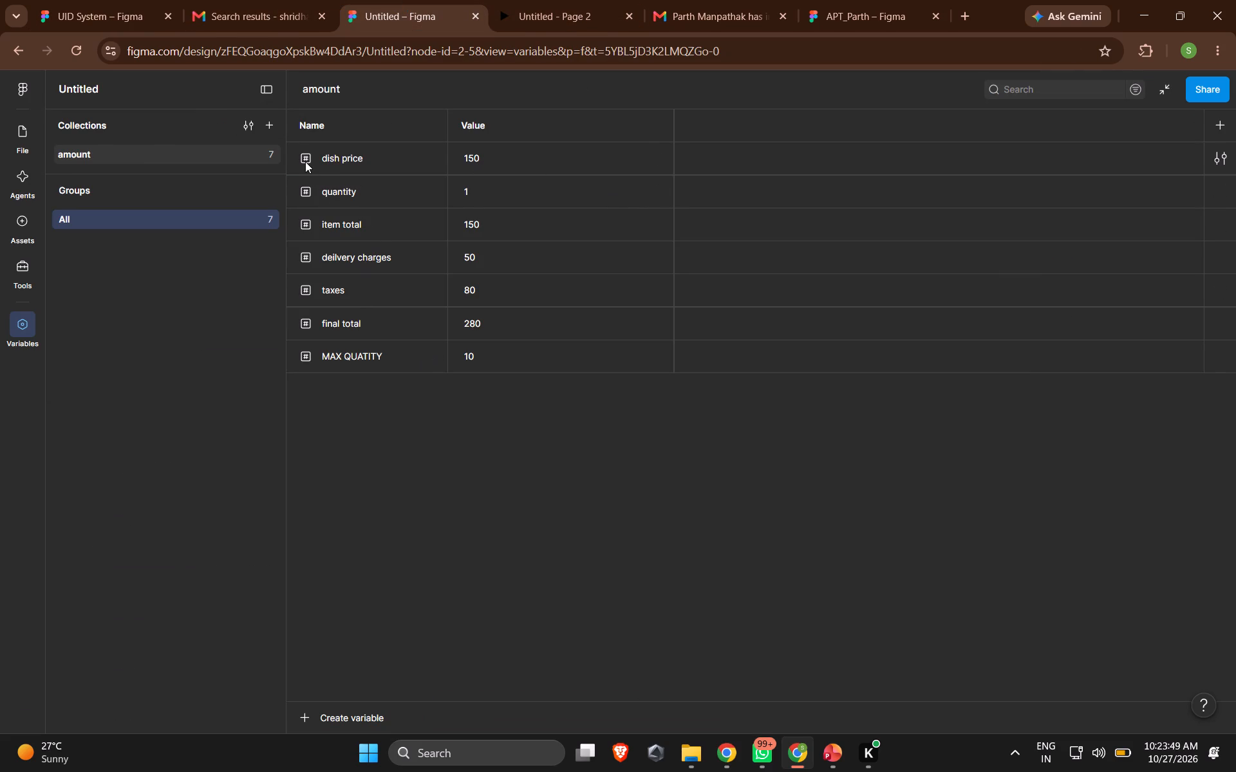
{"action": "left_click", "coordinate": [78, 1]}
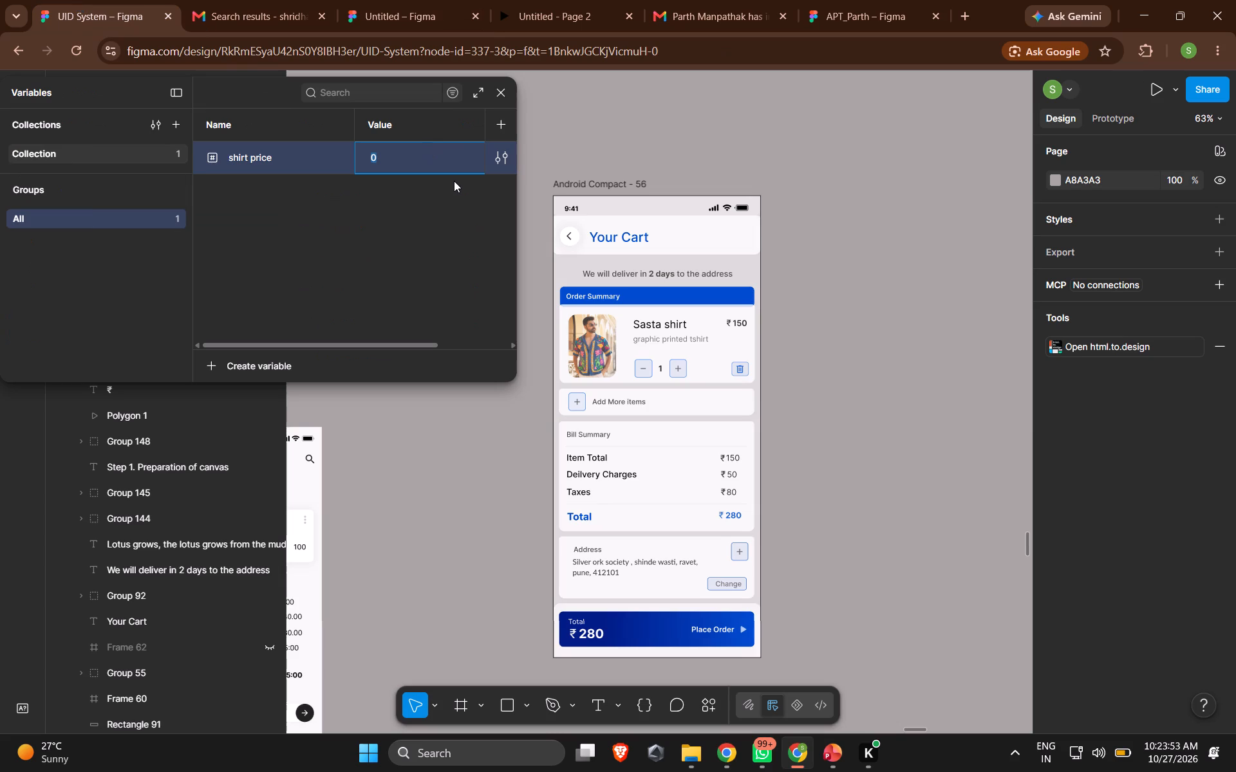
{"action": "key", "text": "2"}
{"action": "key", "text": "BackSpace"}
{"action": "type", "text": "500"}
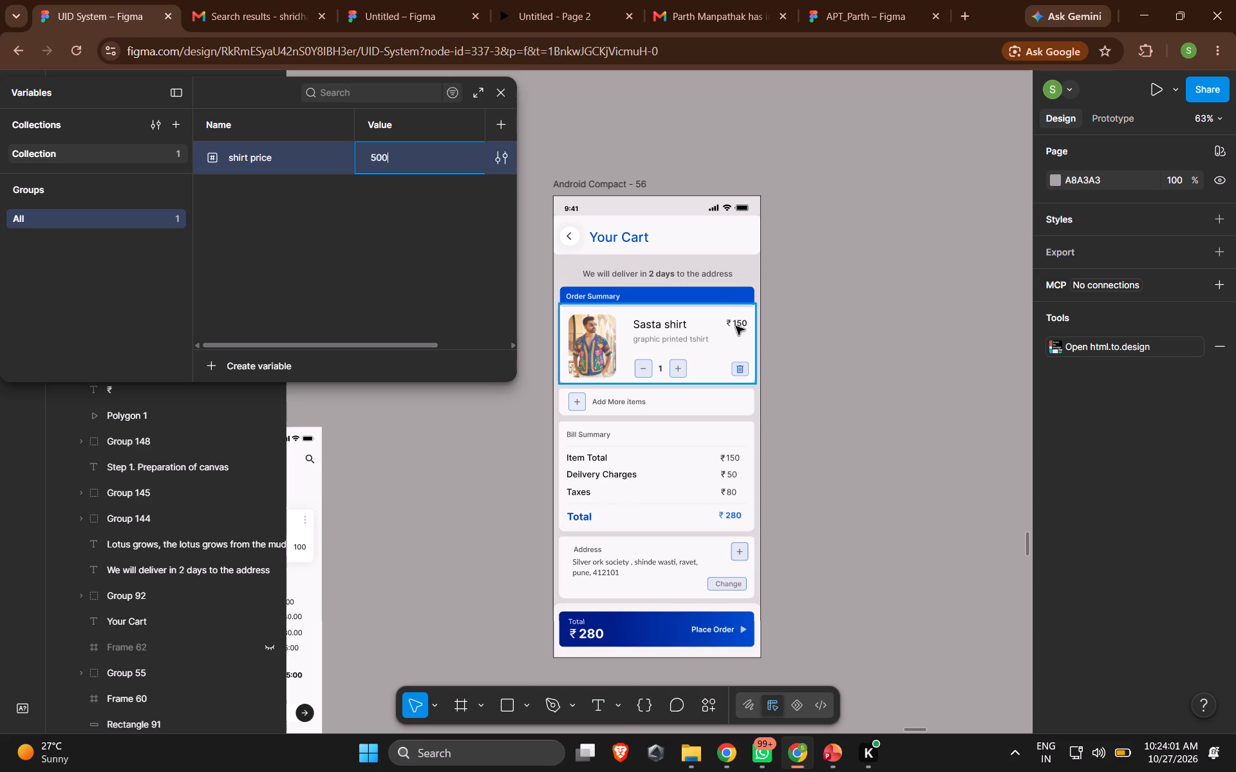
{"action": "key", "text": "Return"}
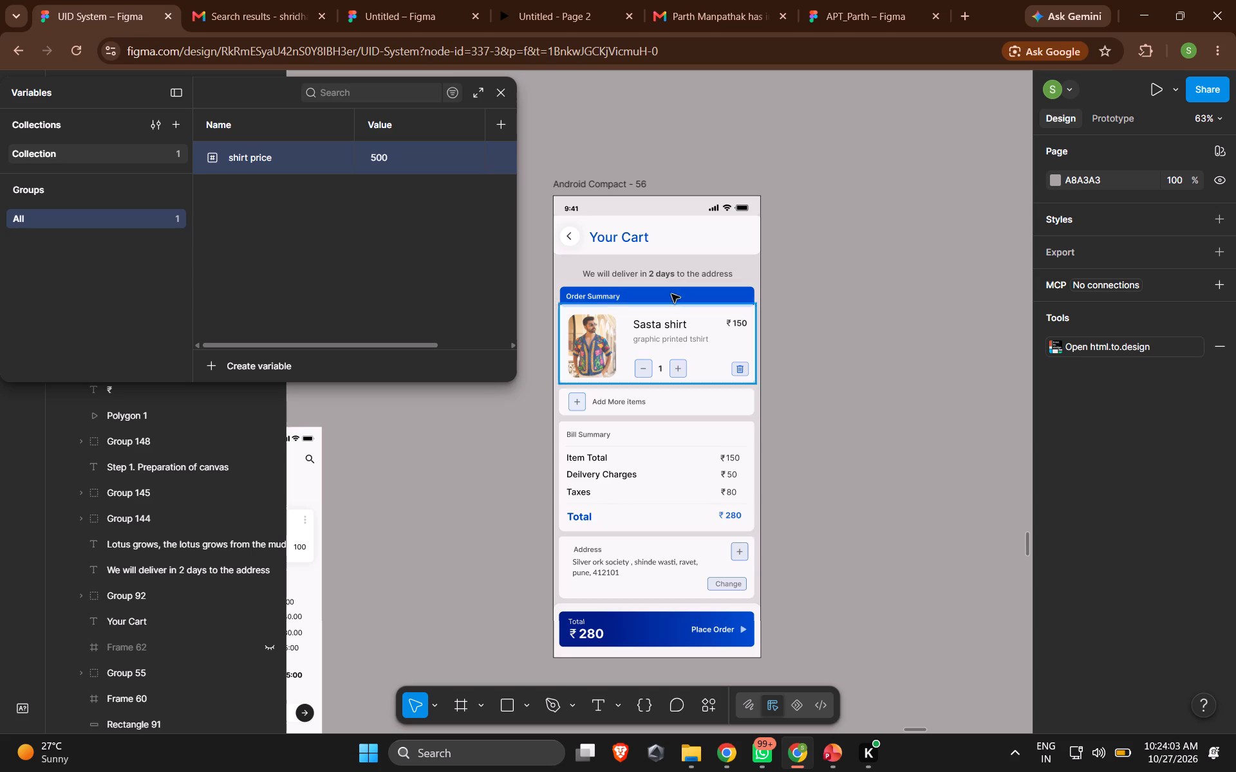
Replace the Sasta shirt's price text in the Your Cart frame with 500.
{"action": "triple_click", "coordinate": [742, 322]}
{"action": "double_click", "coordinate": [742, 322]}
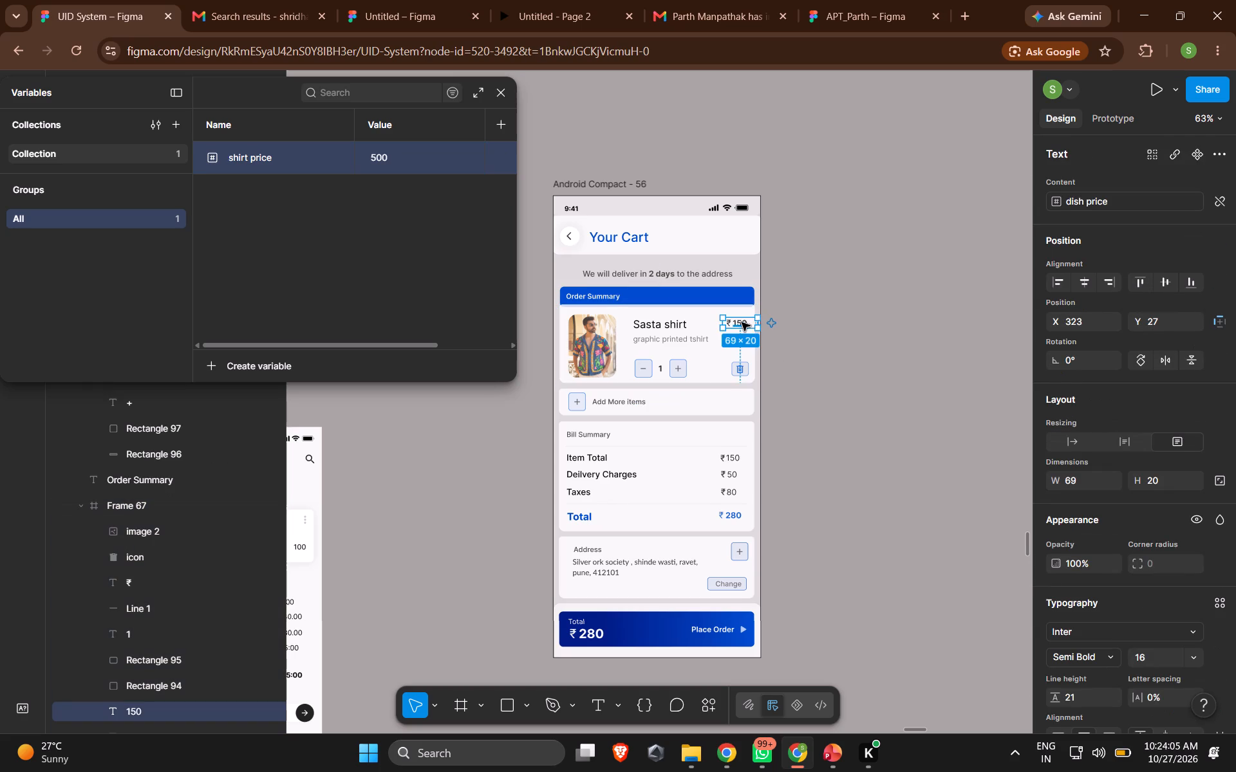
{"action": "left_click", "coordinate": [742, 322]}
{"action": "type", "text": "500"}
{"action": "left_click", "coordinate": [789, 376]}
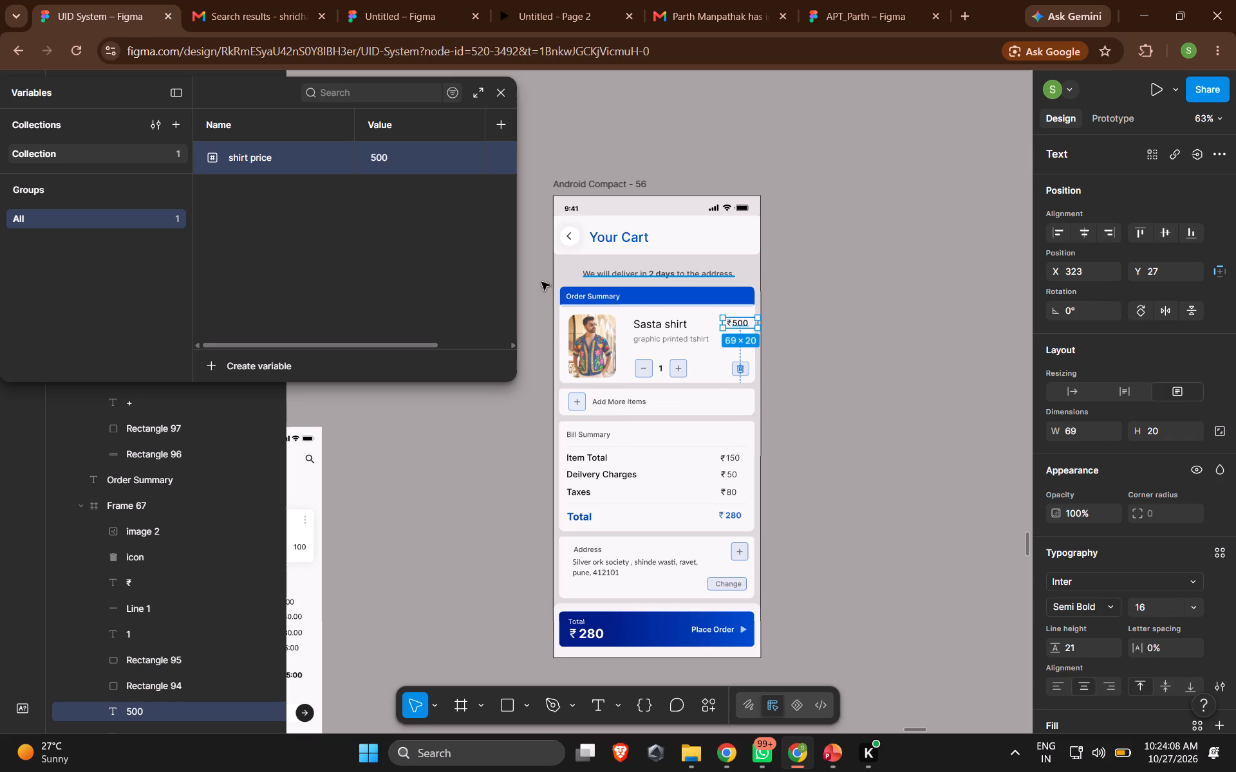
{"action": "left_click", "coordinate": [812, 365]}
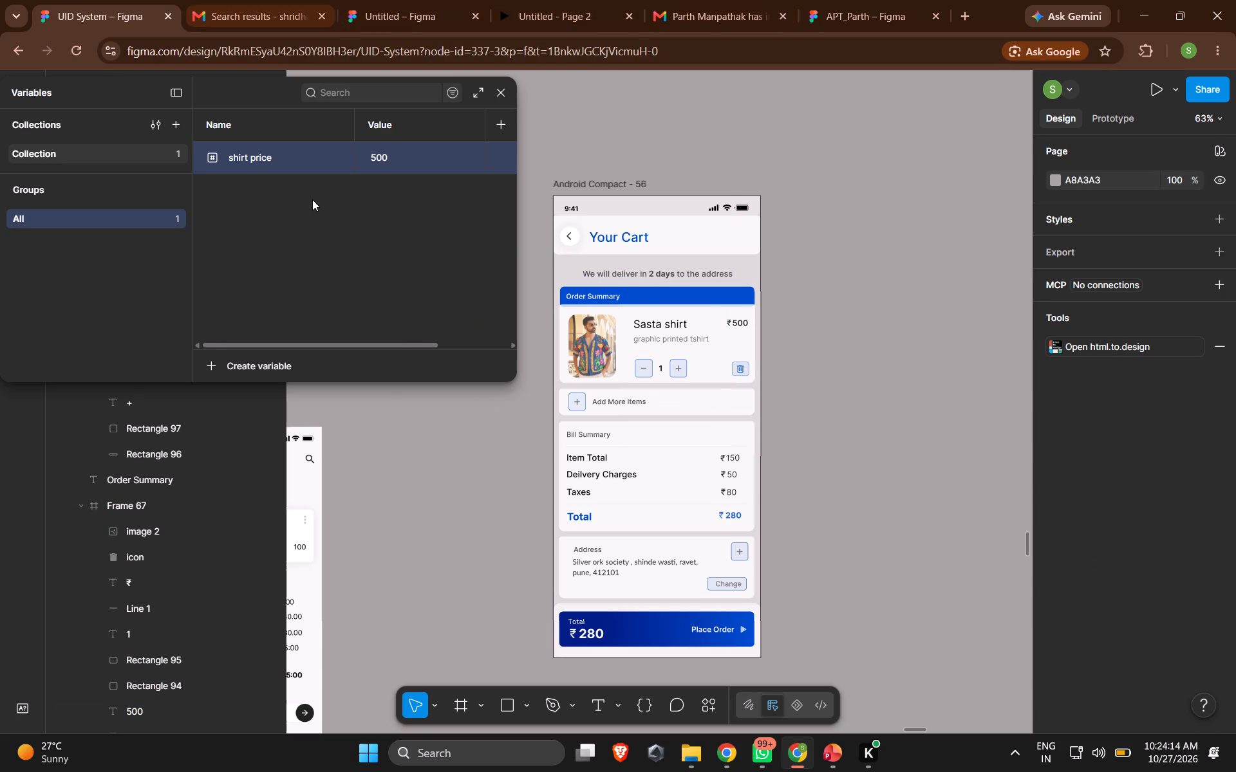
Create a number variable named quantity, copying the name from the Untitled file, and set its value to 1.
{"action": "left_click", "coordinate": [212, 368]}
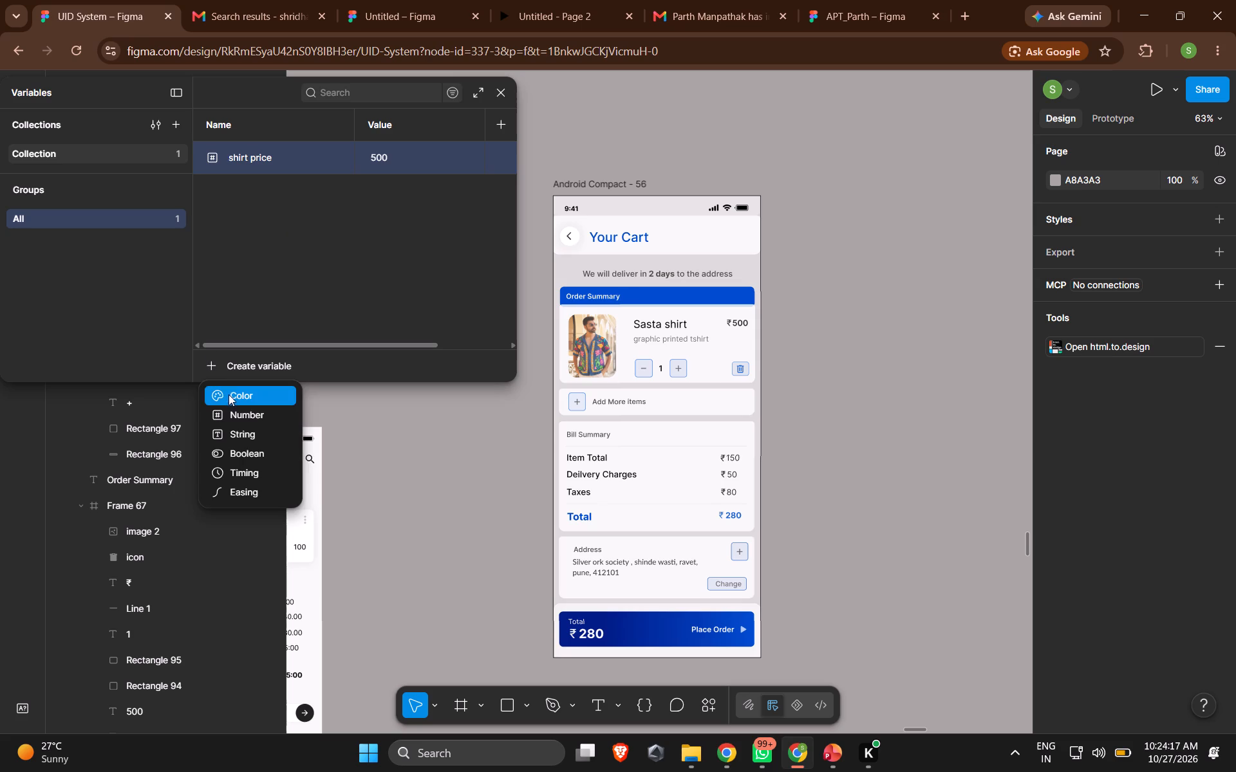
{"action": "left_click", "coordinate": [233, 412]}
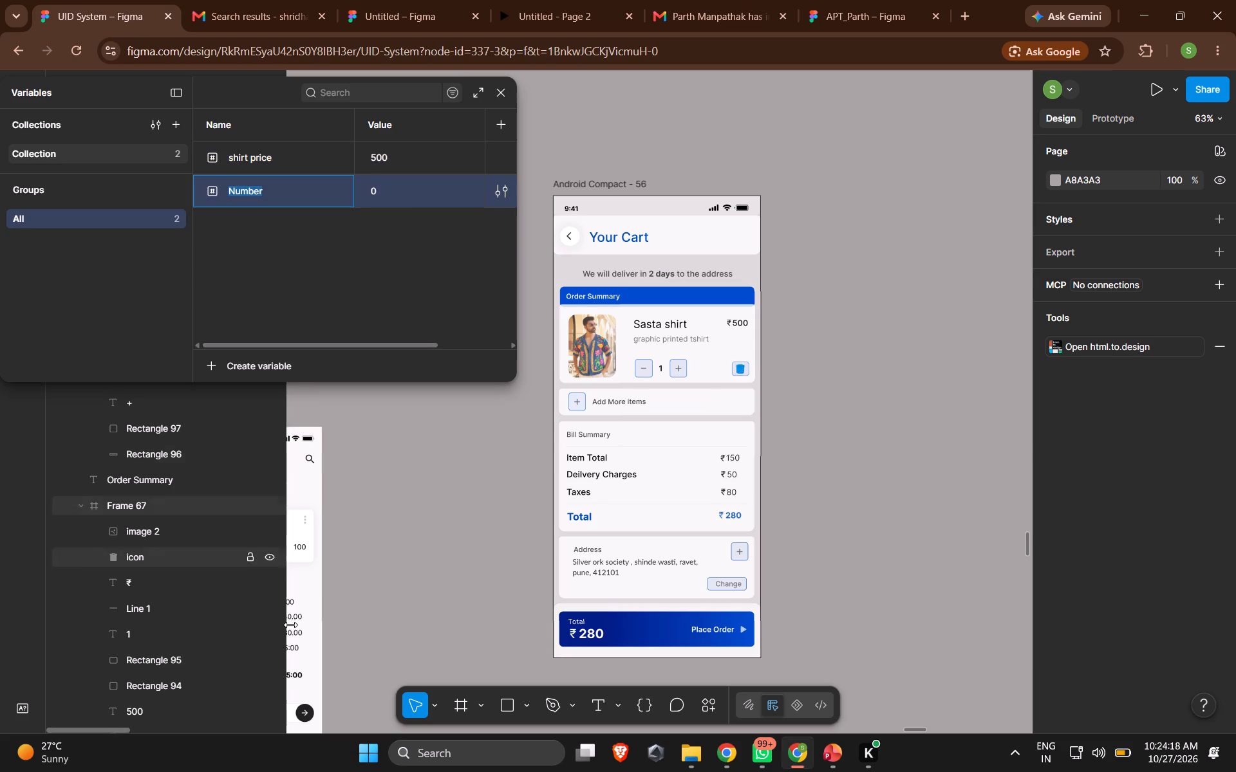
{"action": "left_click", "coordinate": [438, 0]}
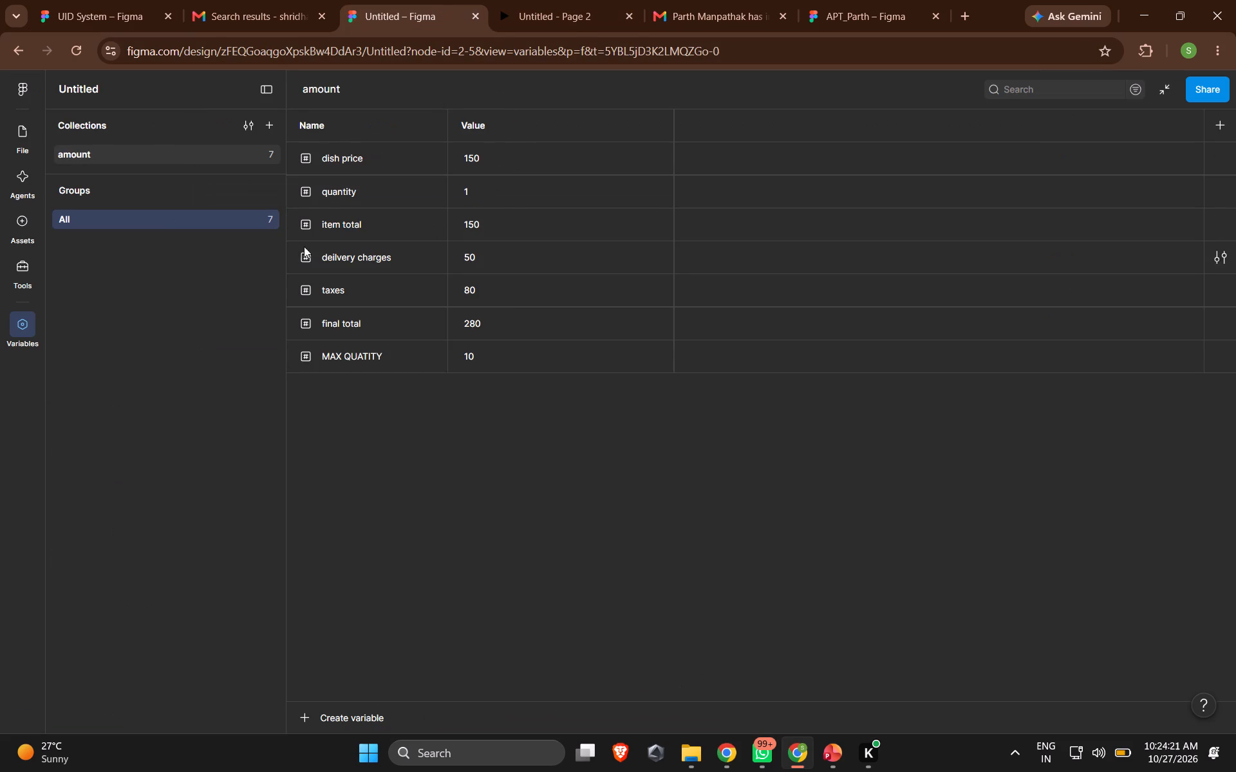
{"action": "triple_click", "coordinate": [339, 191]}
{"action": "key", "text": "ctrl+c"}
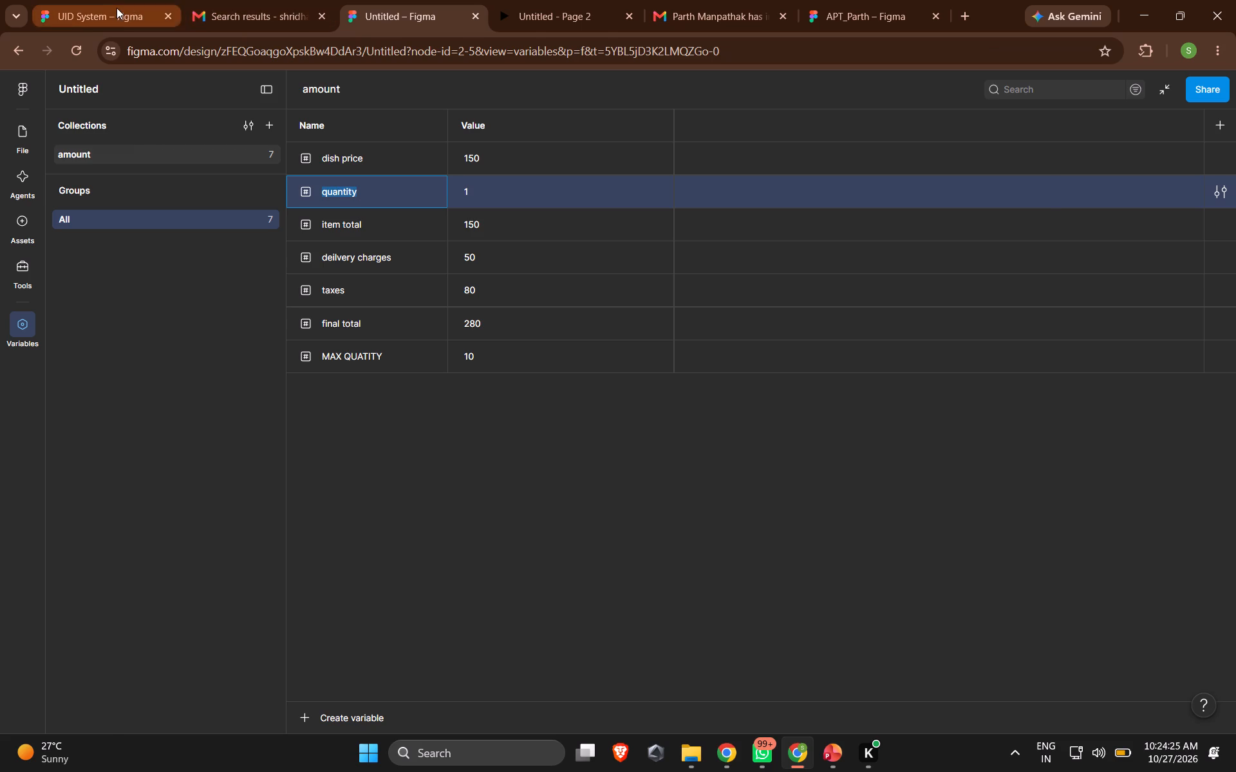
{"action": "left_click", "coordinate": [117, 8]}
{"action": "double_click", "coordinate": [250, 188]}
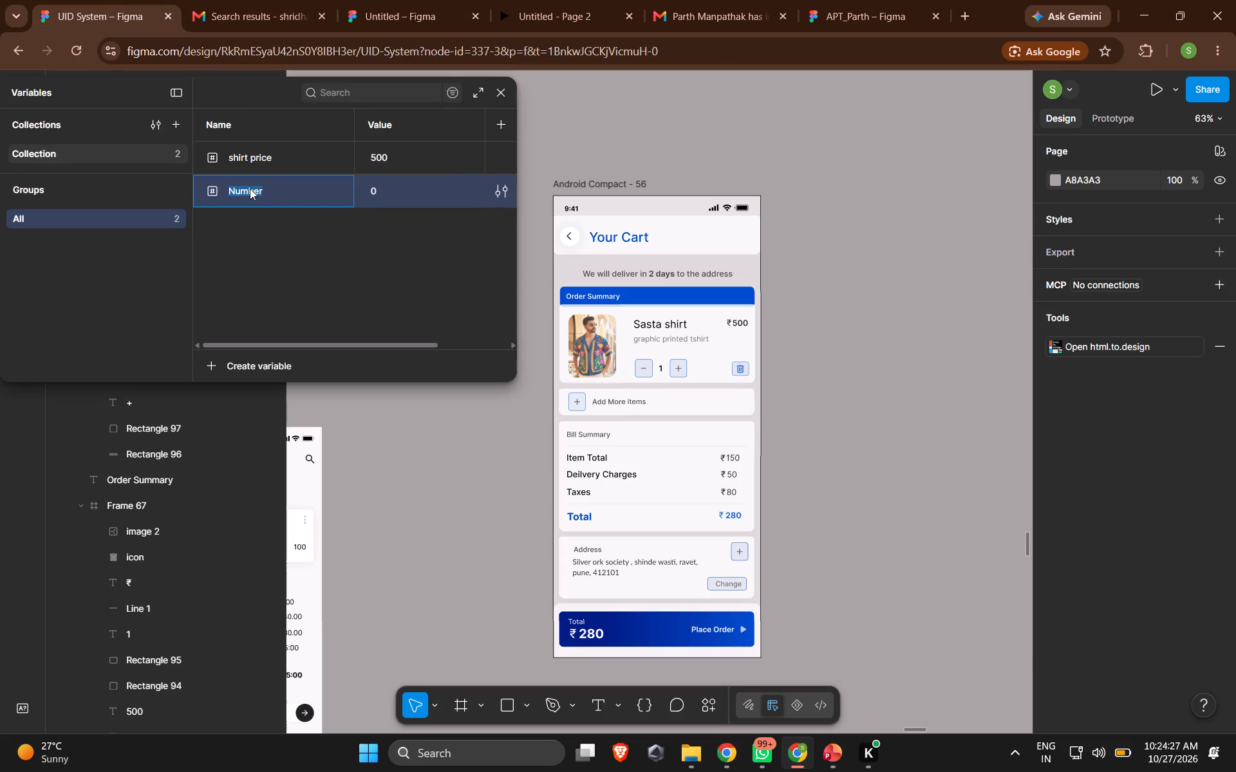
{"action": "key", "text": "ctrl+v"}
{"action": "double_click", "coordinate": [370, 190]}
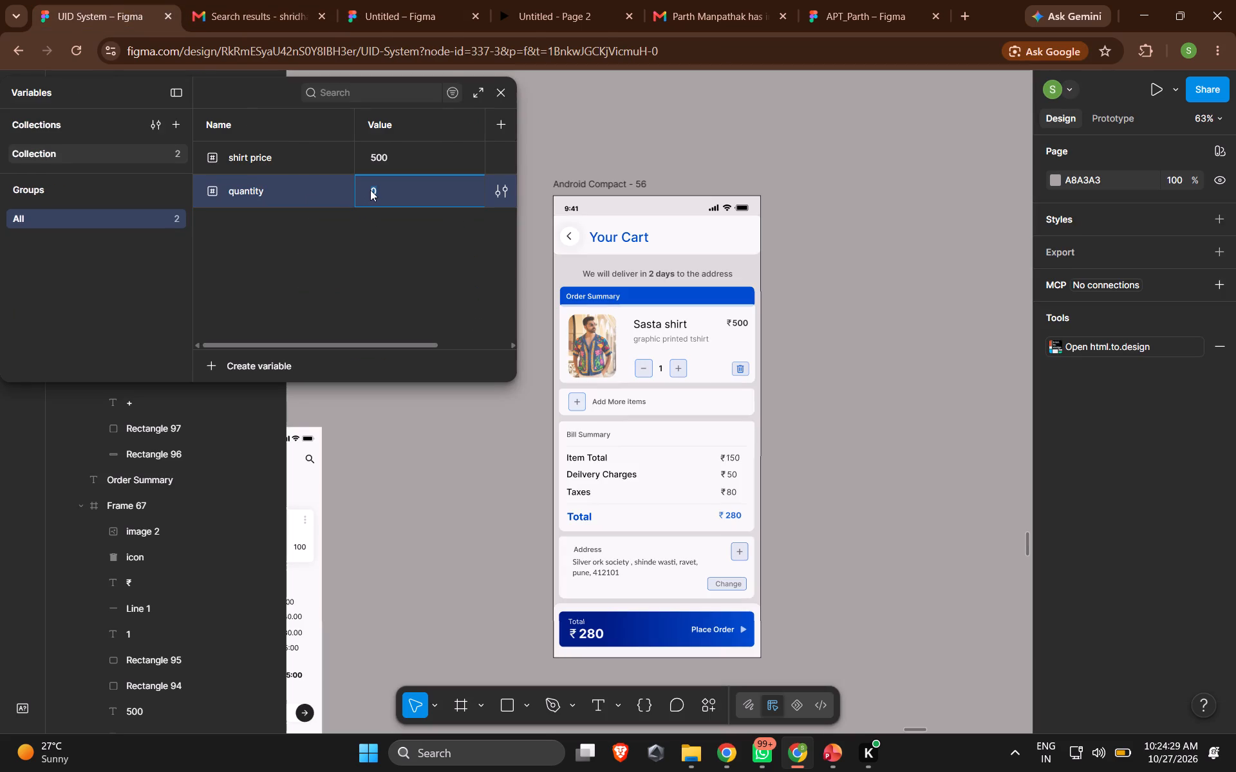
{"action": "key", "text": "1"}
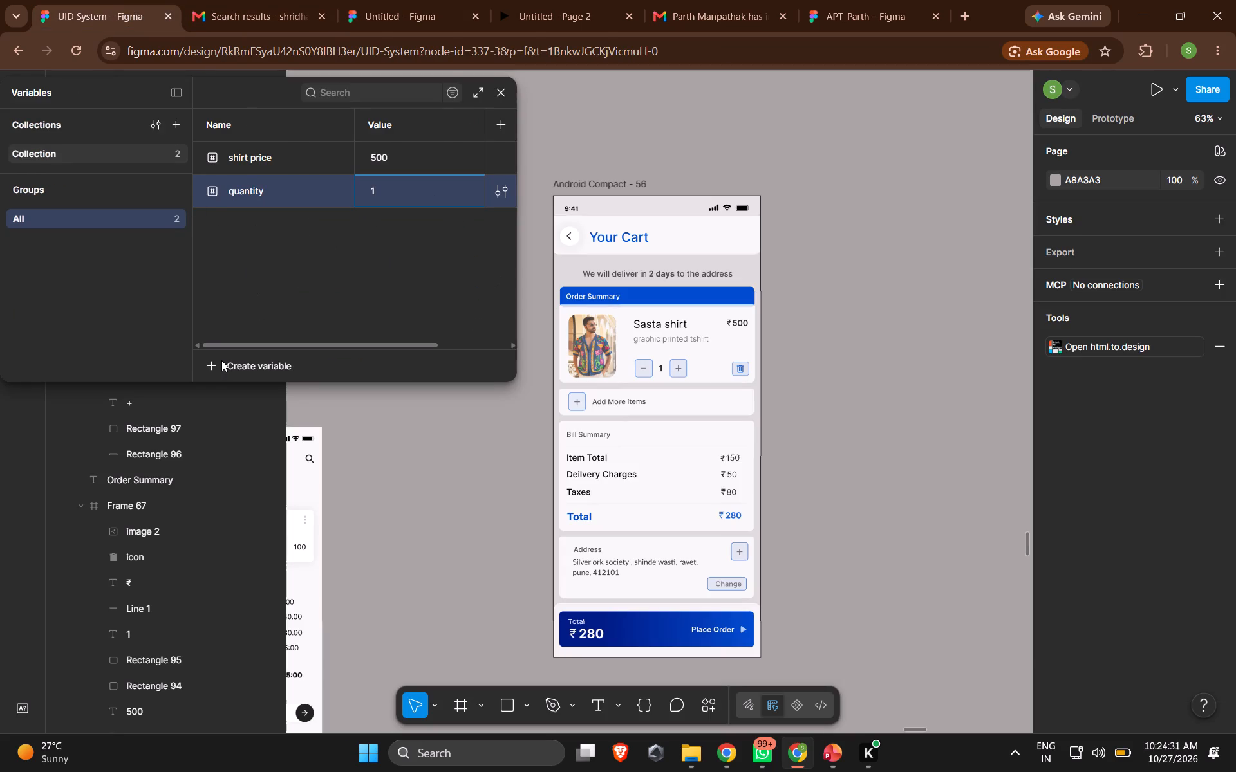
Create another number variable in the UID System file and name it item total, copying the name from the Untitled file.
{"action": "left_click", "coordinate": [216, 363]}
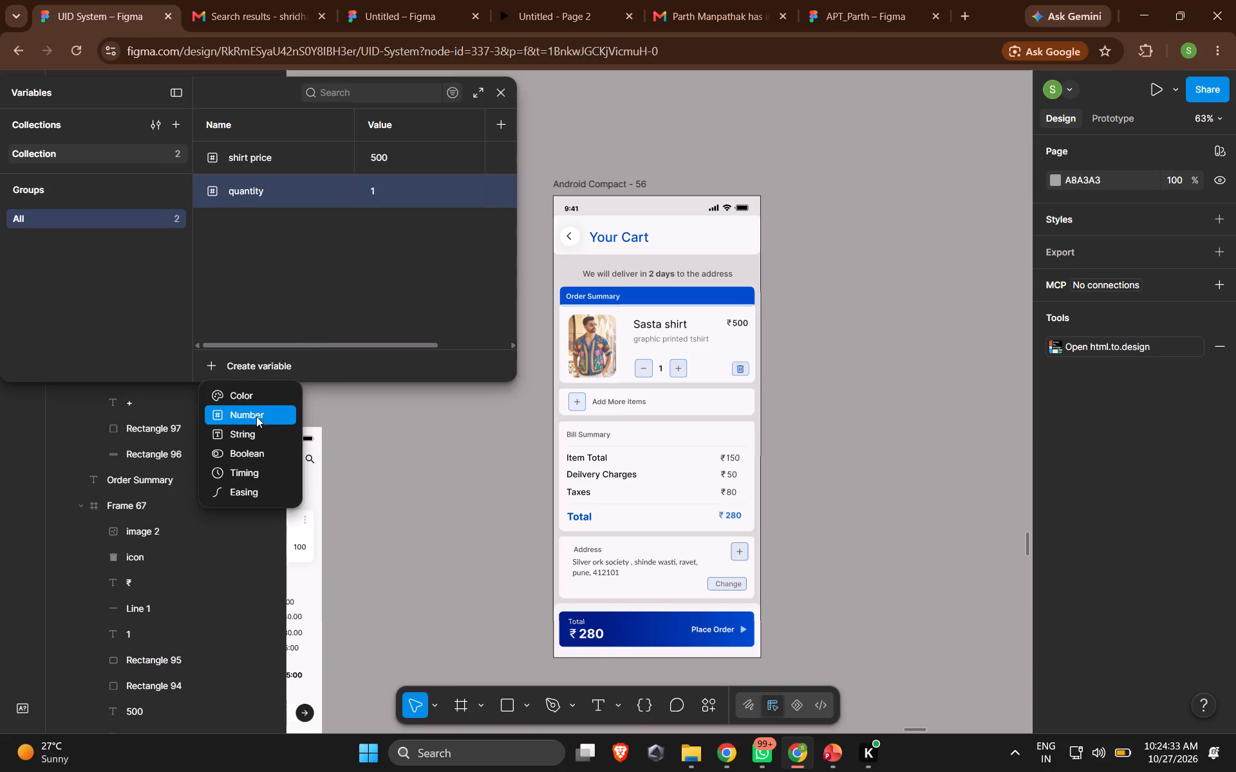
{"action": "left_click", "coordinate": [256, 414]}
{"action": "left_click", "coordinate": [402, 4]}
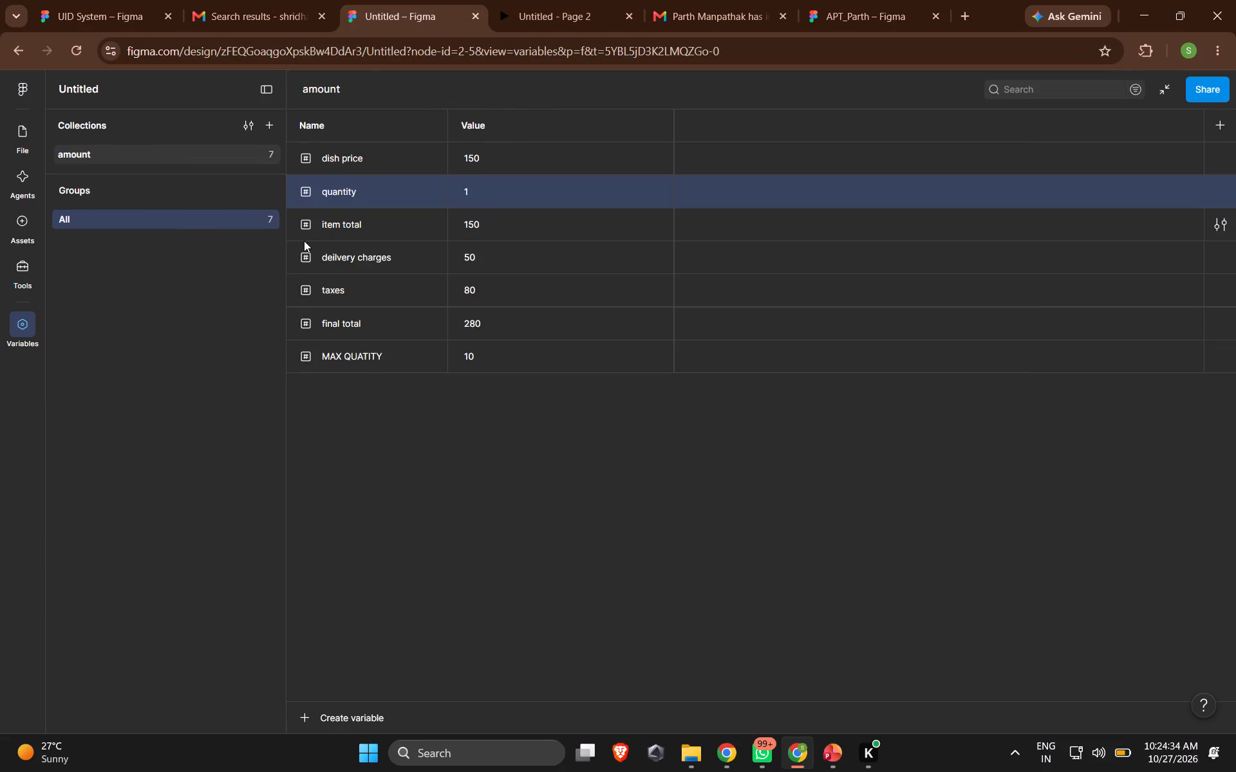
{"action": "triple_click", "coordinate": [337, 218]}
{"action": "key", "text": "ctrl+c"}
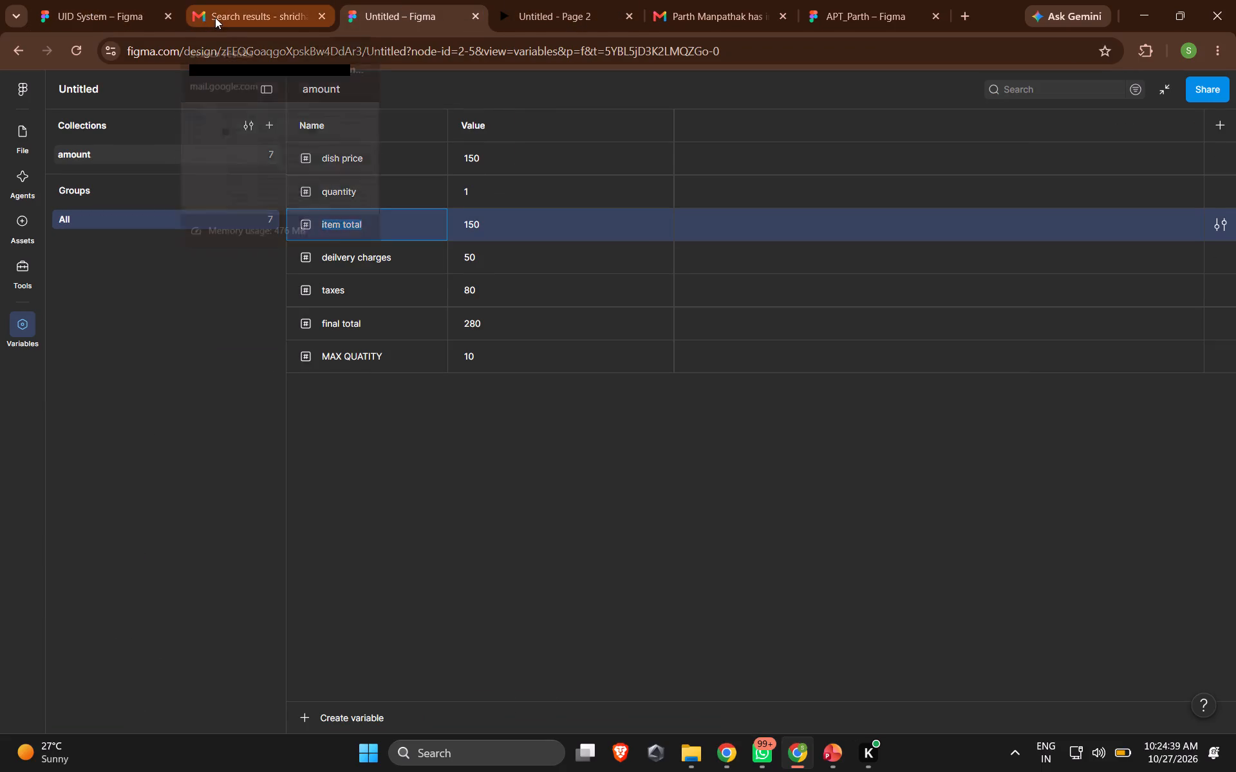
{"action": "left_click", "coordinate": [88, 1]}
{"action": "double_click", "coordinate": [254, 223]}
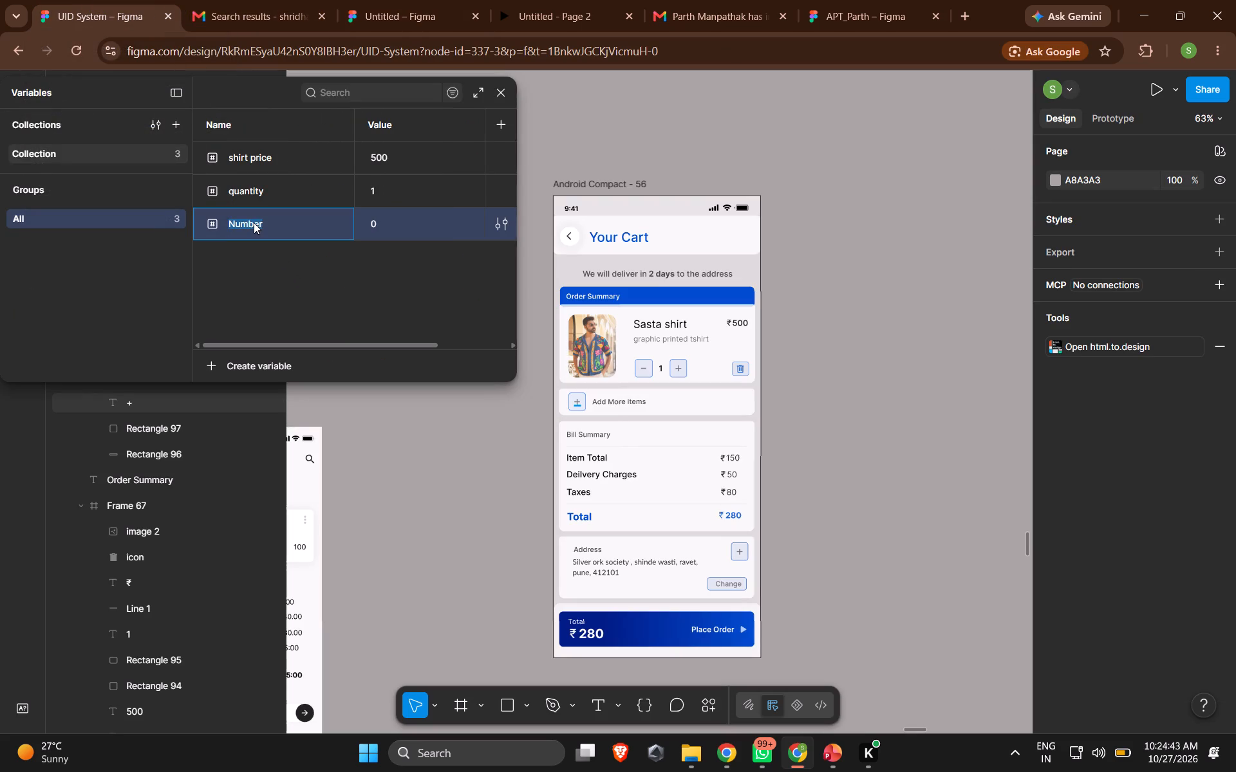
{"action": "key", "text": "ctrl+v"}
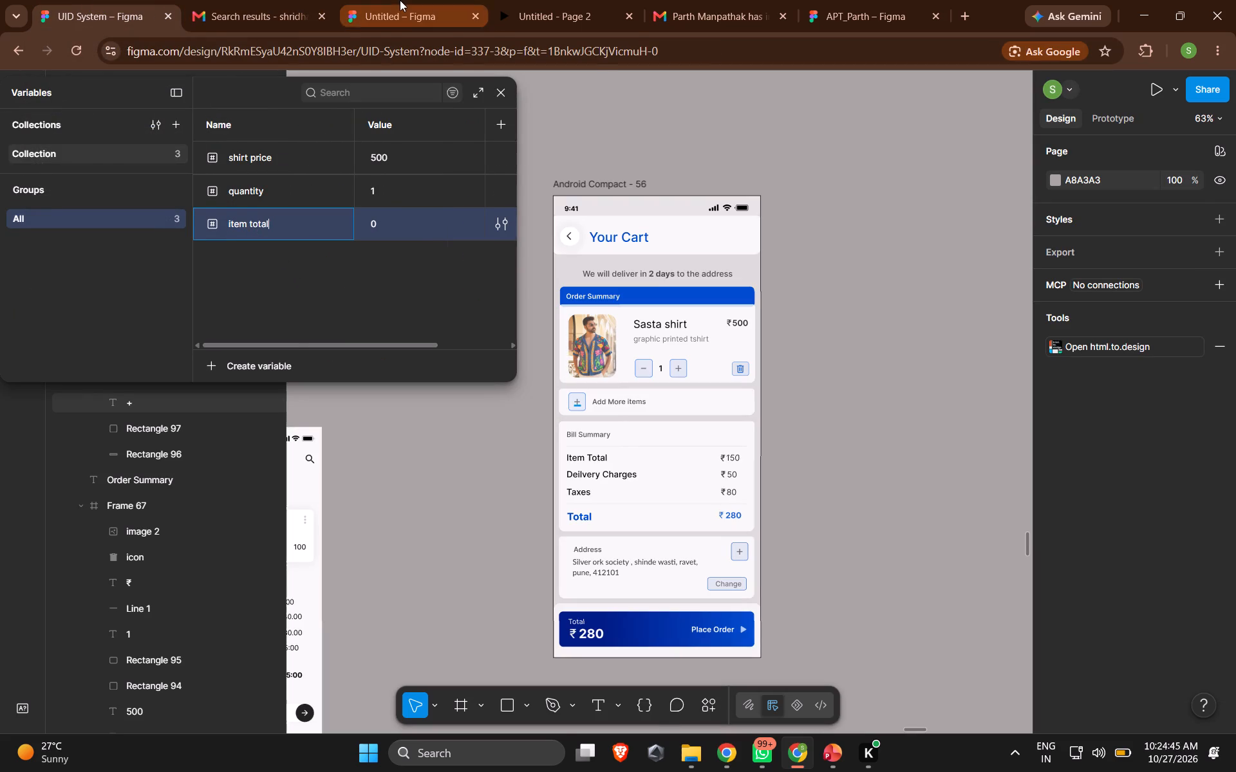
Check the item total value in the Untitled file, and open the UID System file's item total value for editing.
{"action": "left_click", "coordinate": [400, 0]}
{"action": "double_click", "coordinate": [471, 224]}
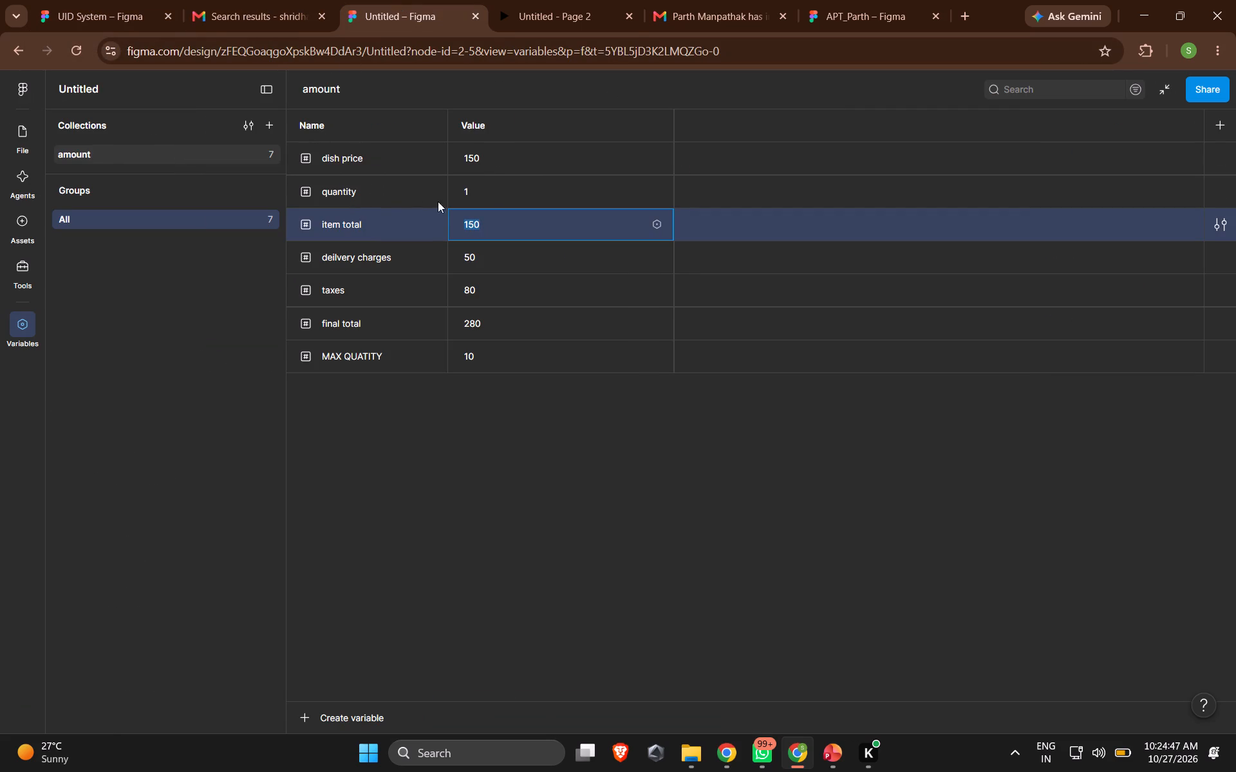
{"action": "left_click", "coordinate": [108, 6]}
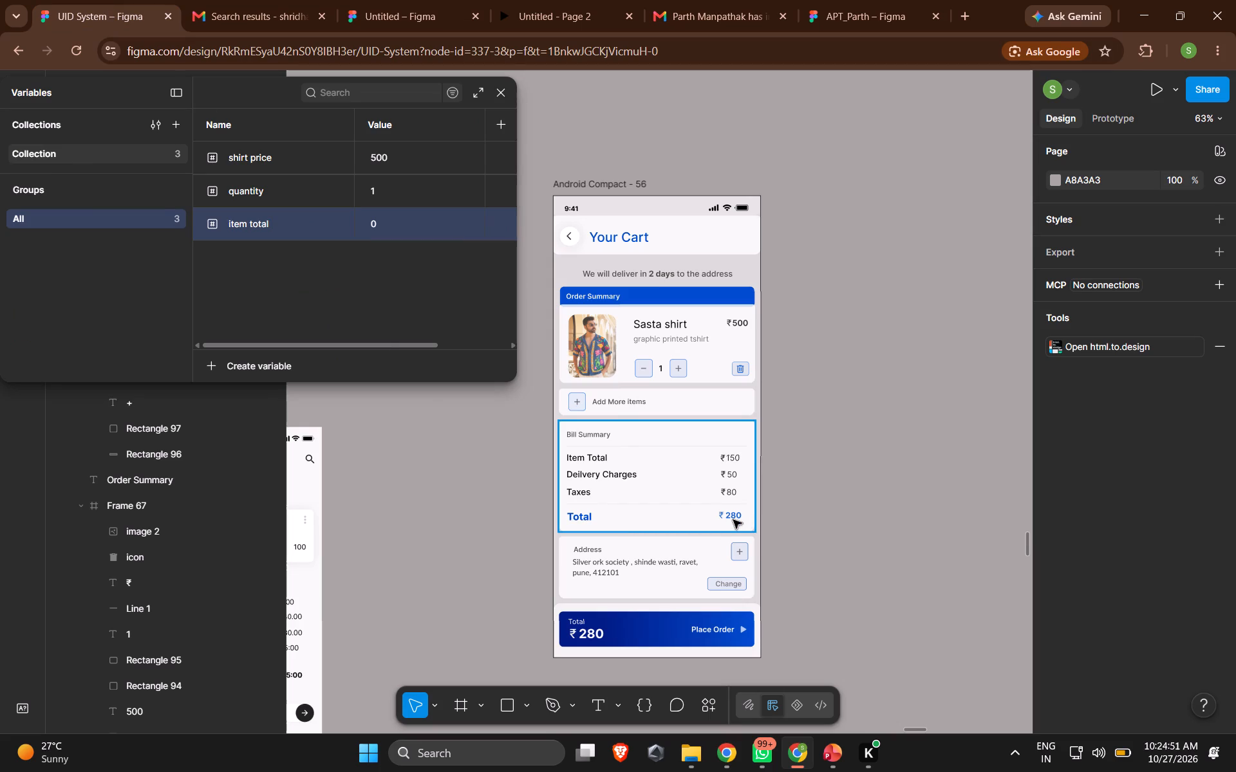
{"action": "double_click", "coordinate": [375, 225]}
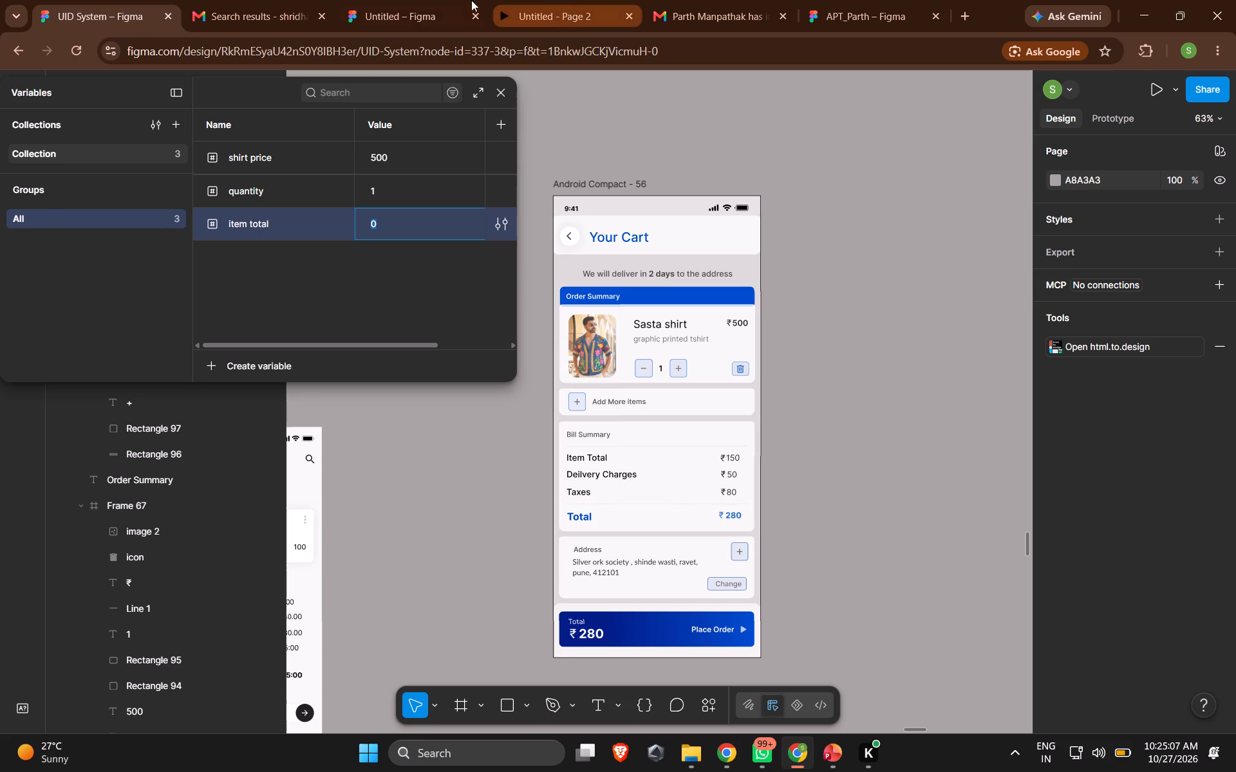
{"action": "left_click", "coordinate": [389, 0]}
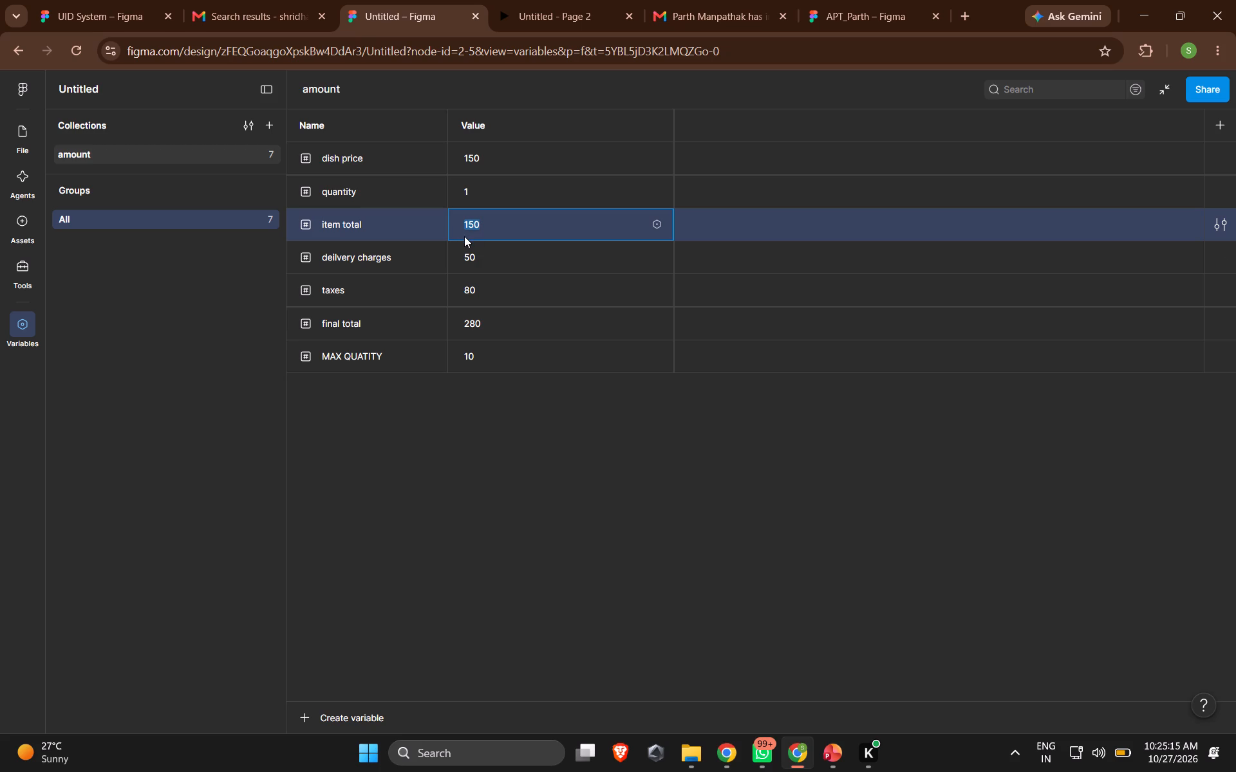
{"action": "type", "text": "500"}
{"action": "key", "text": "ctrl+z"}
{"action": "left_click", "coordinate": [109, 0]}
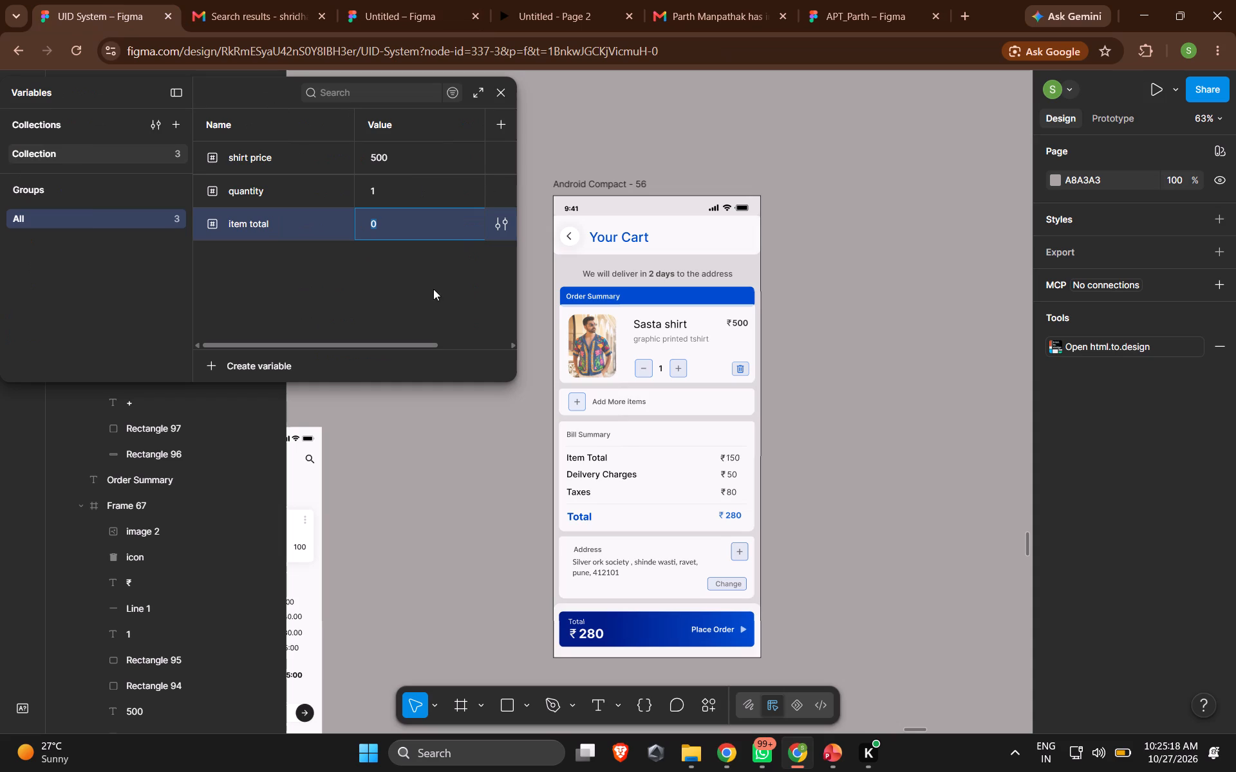
Set the item total variable's value to 500 in the UID System file.
{"action": "type", "text": "5p00"}
{"action": "key", "text": "BackSpace"}
{"action": "key", "text": "BackSpace"}
{"action": "key", "text": "BackSpace"}
{"action": "type", "text": "00"}
Create a number variable in the UID System file and name it delivery charges, copying the name from the Untitled file.
{"action": "left_click", "coordinate": [232, 363]}
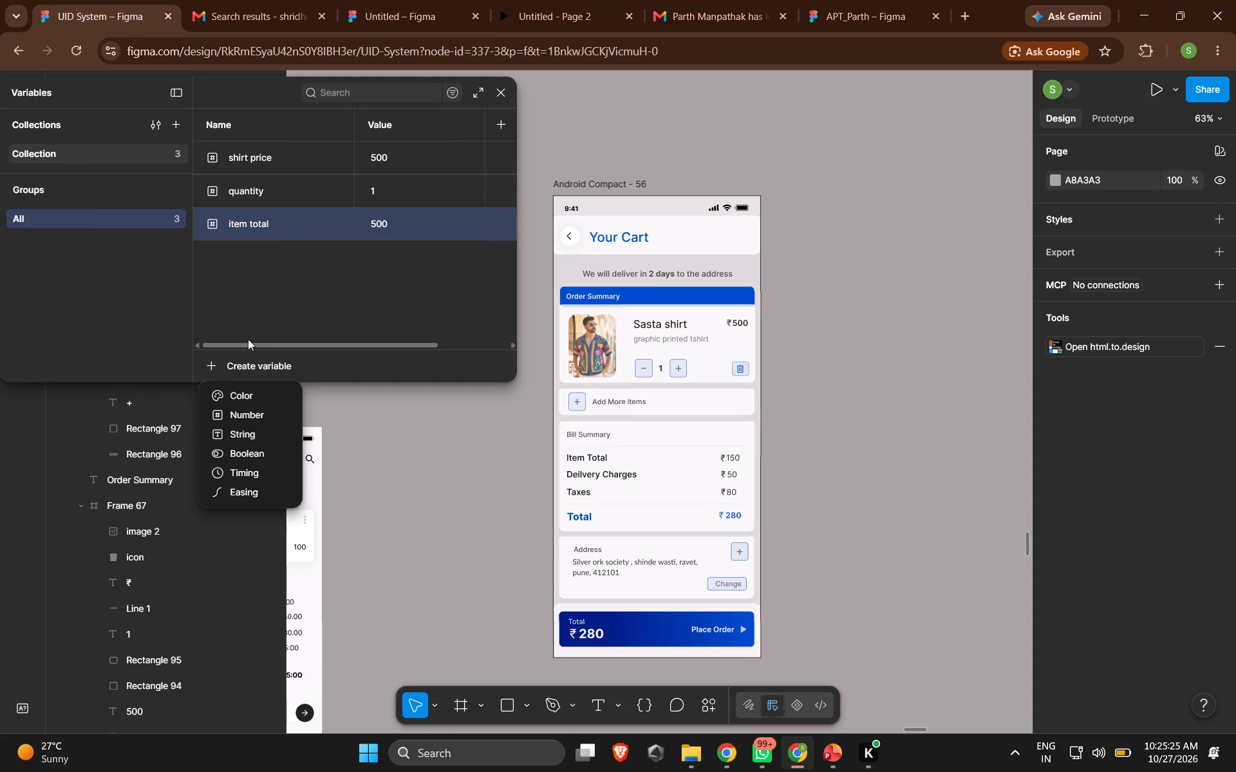
{"action": "left_click", "coordinate": [231, 410]}
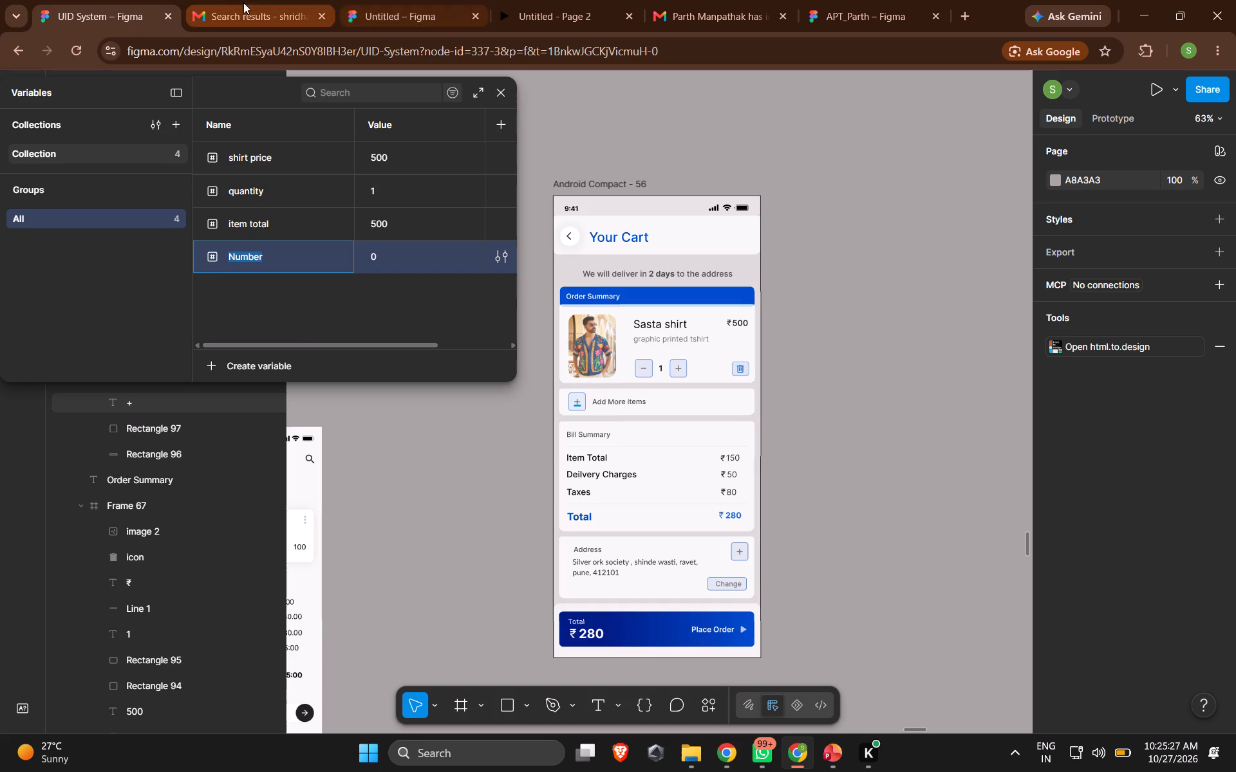
{"action": "left_click", "coordinate": [418, 11]}
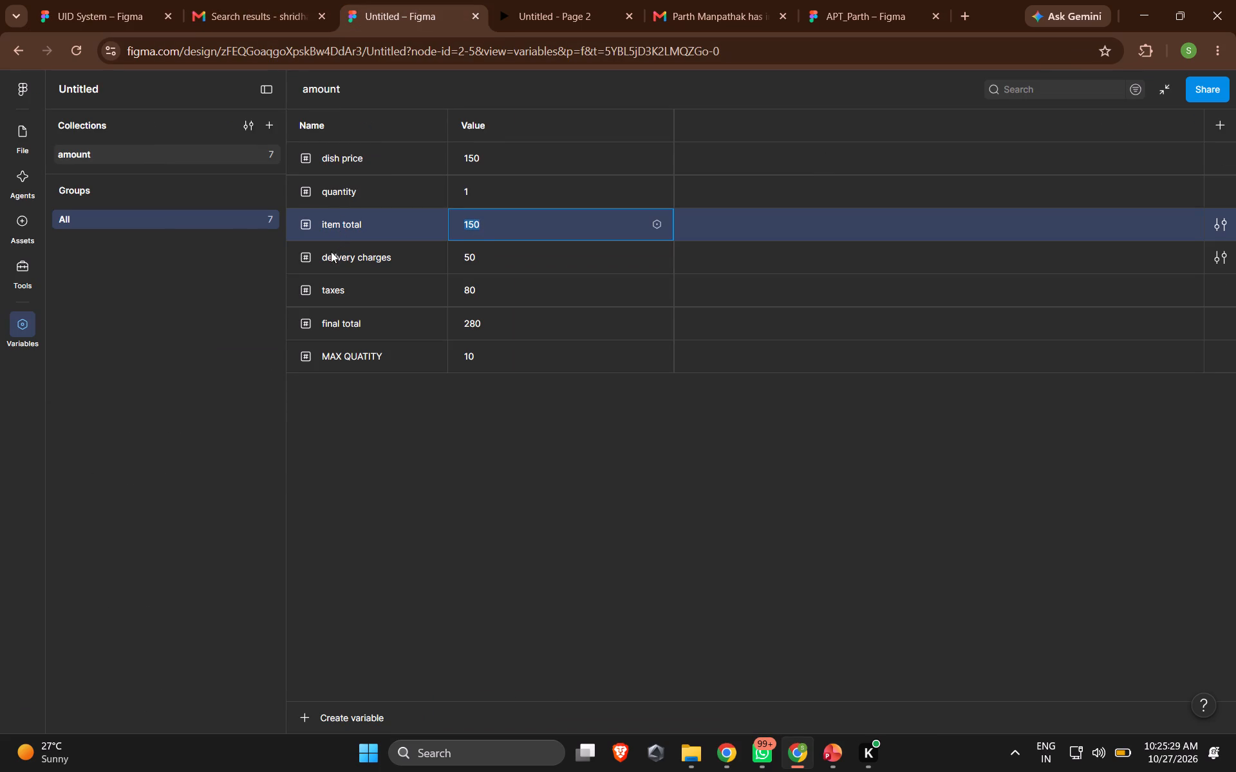
{"action": "triple_click", "coordinate": [332, 252]}
{"action": "key", "text": "ctrl+c"}
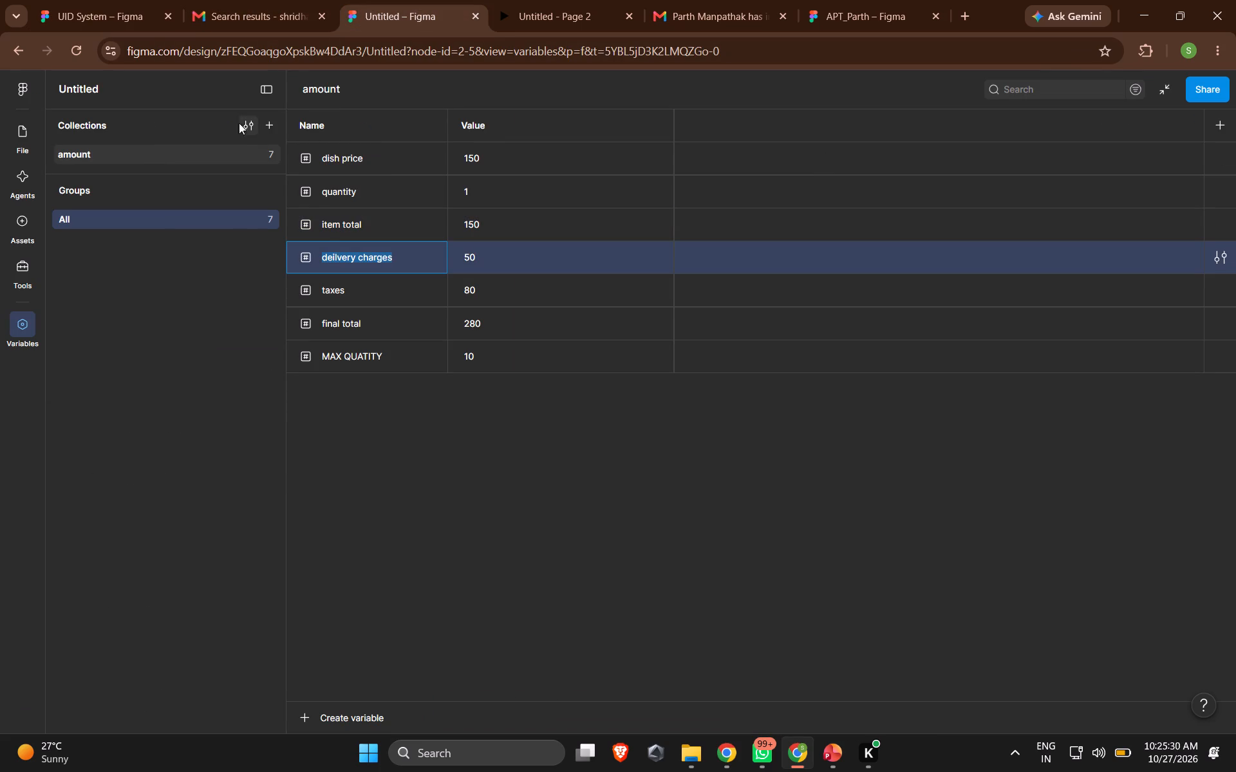
{"action": "left_click", "coordinate": [129, 12]}
{"action": "double_click", "coordinate": [250, 253]}
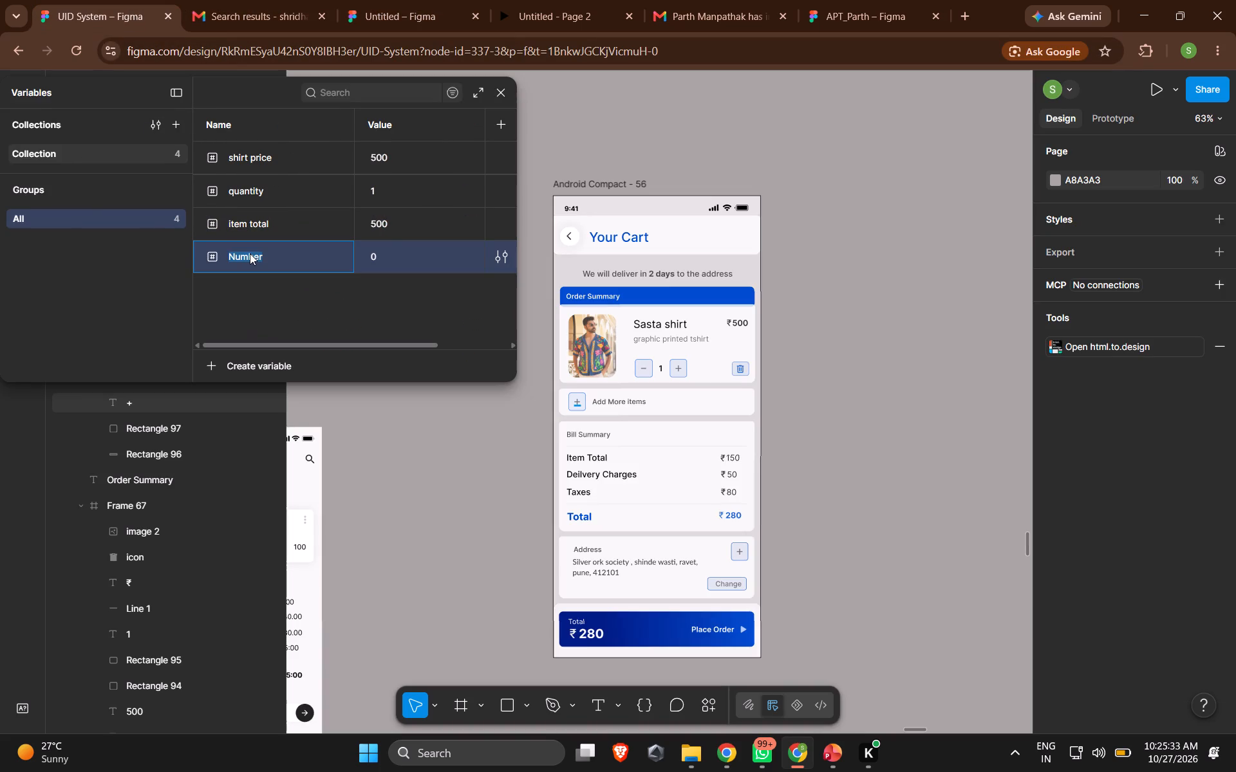
{"action": "key", "text": "ctrl+v"}
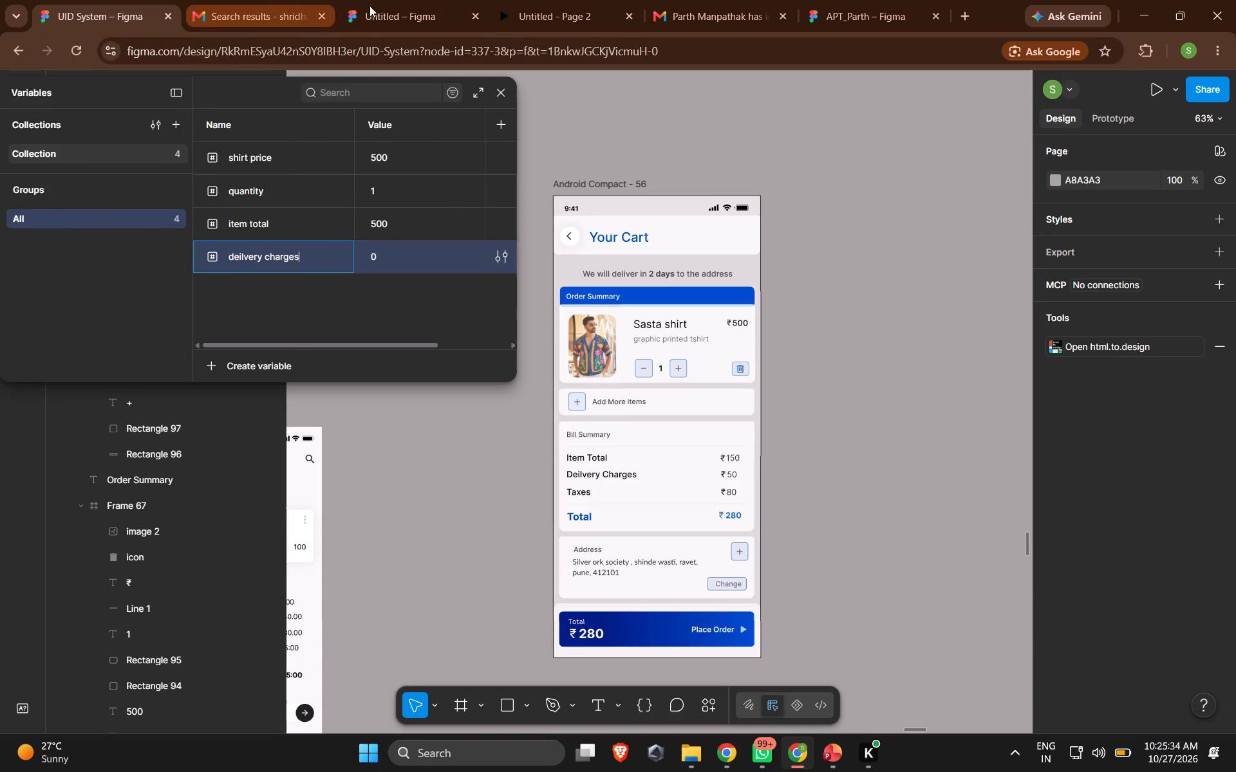
Copy the variable name taxes from the Untitled file and return to the UID System file.
{"action": "left_click", "coordinate": [389, 4]}
{"action": "double_click", "coordinate": [370, 288]}
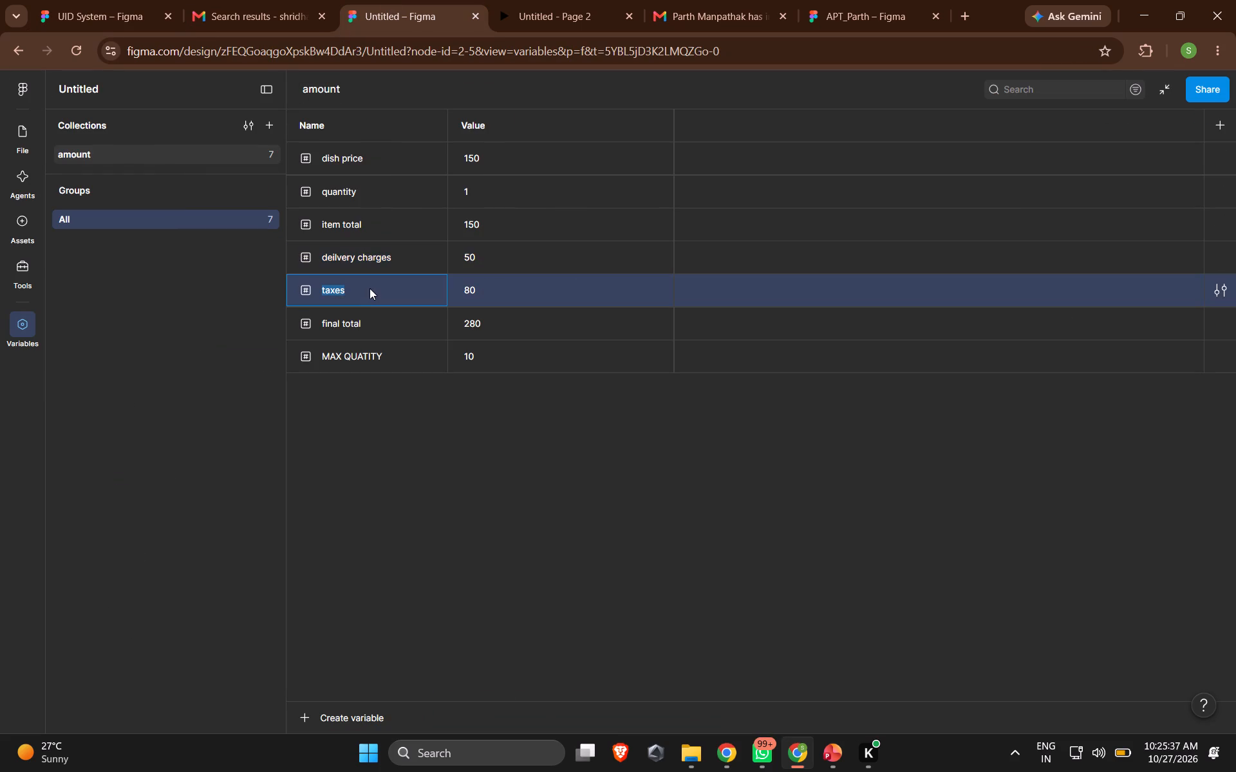
{"action": "key", "text": "ctrl+c"}
{"action": "left_click", "coordinate": [78, 0]}
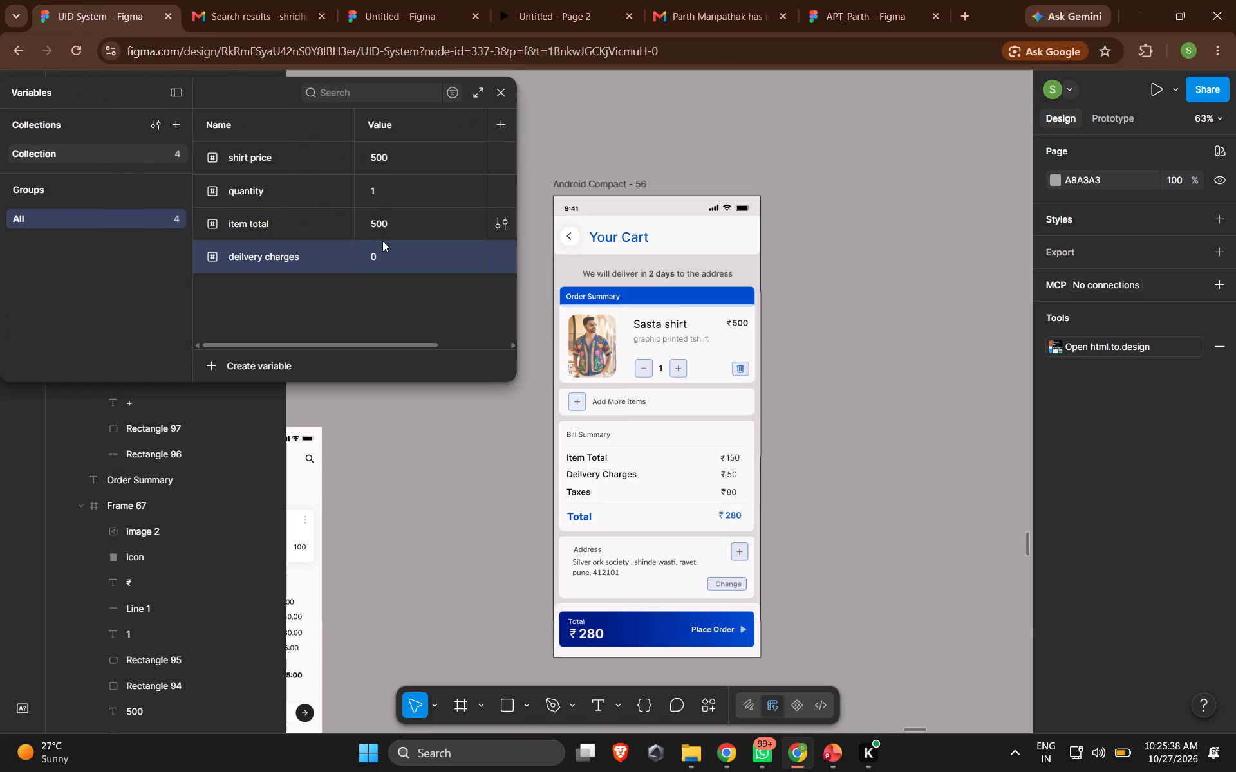
Set the delivery charges variable's value to 50.
{"action": "double_click", "coordinate": [373, 256]}
{"action": "type", "text": "50"}
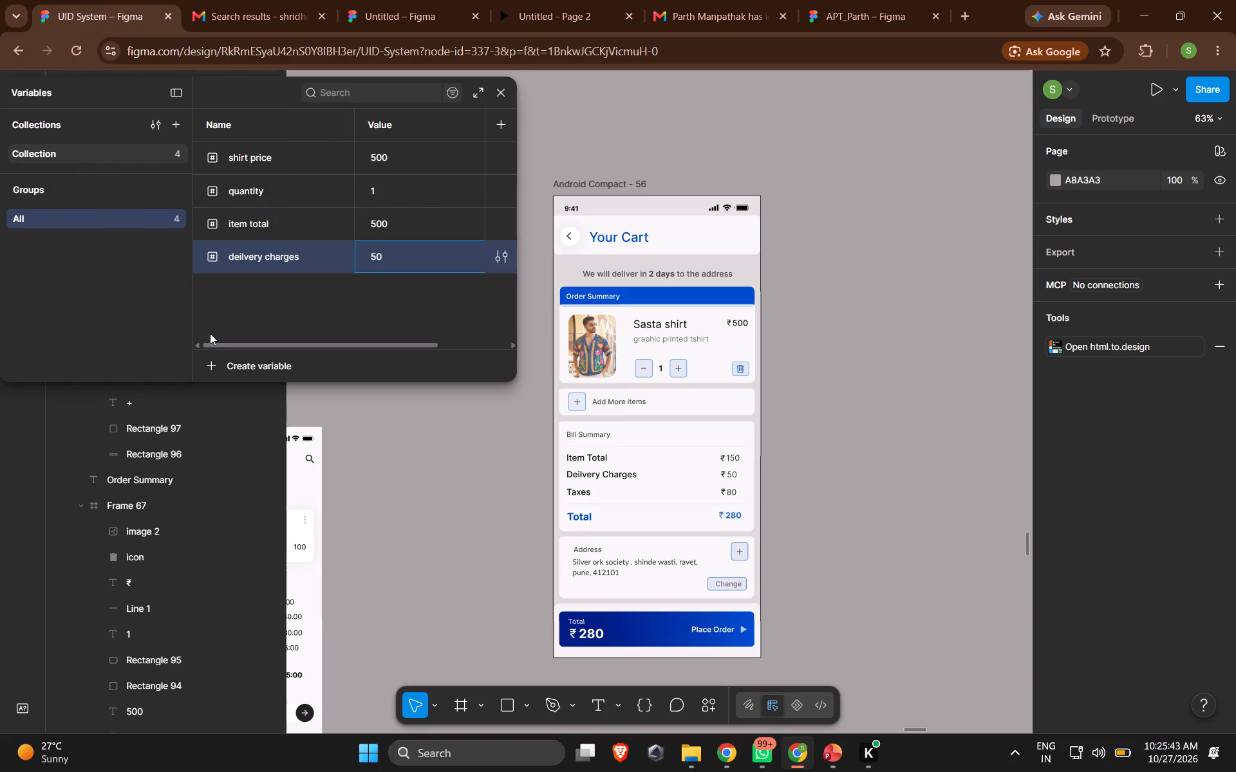
Create a number variable with the copied name taxes and set its value to 80.
{"action": "left_click", "coordinate": [212, 359]}
{"action": "left_click", "coordinate": [234, 406]}
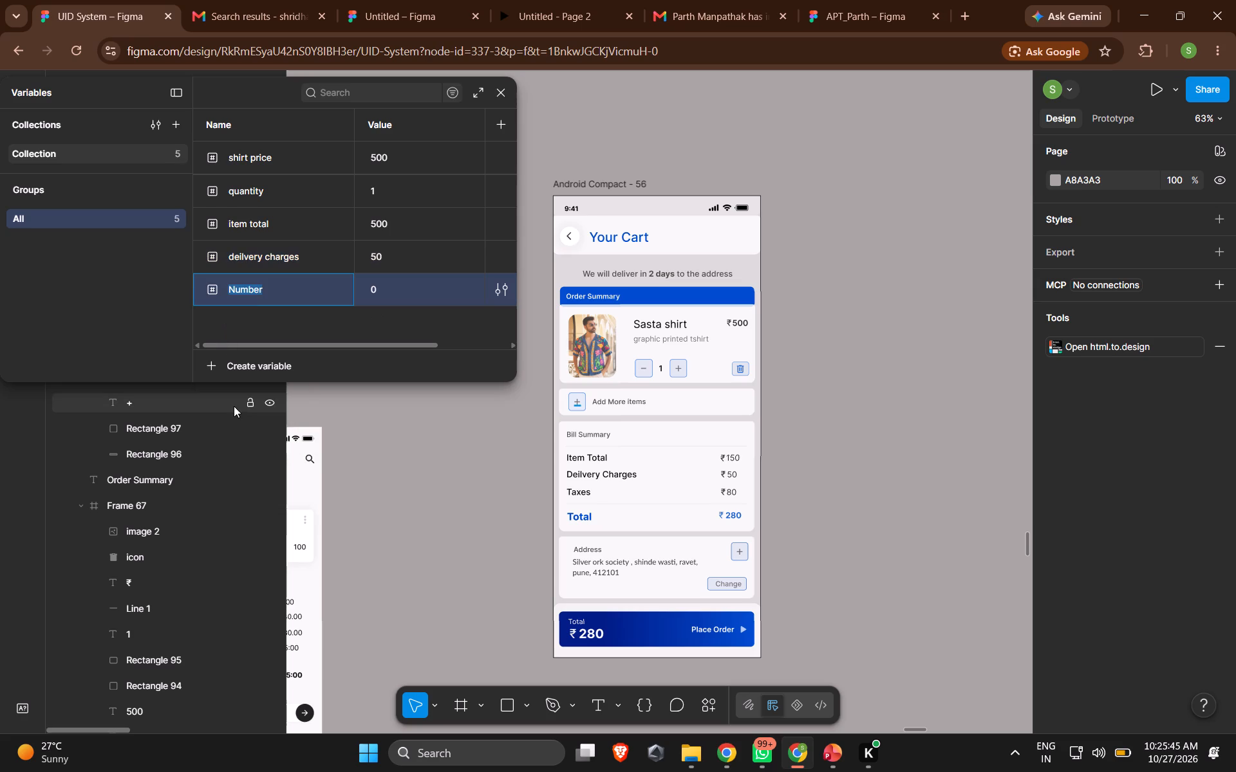
{"action": "key", "text": "ctrl+v"}
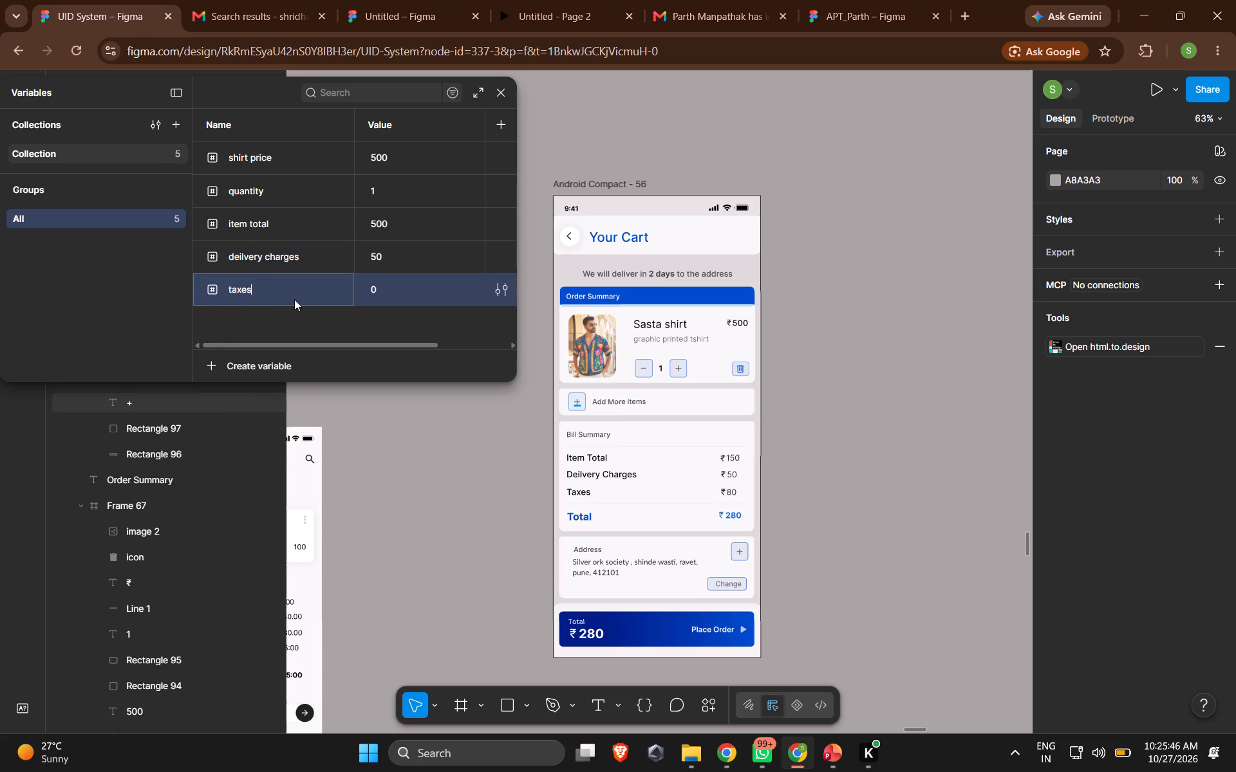
{"action": "double_click", "coordinate": [371, 291]}
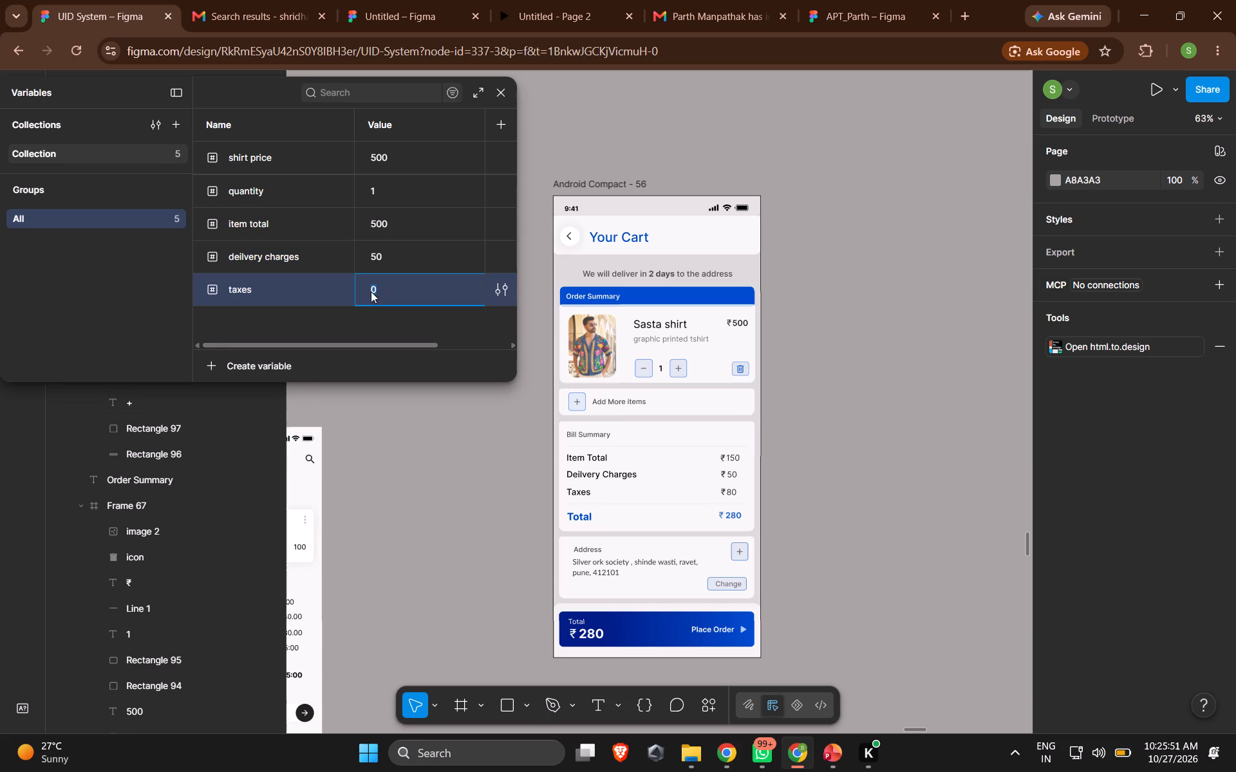
{"action": "type", "text": "80"}
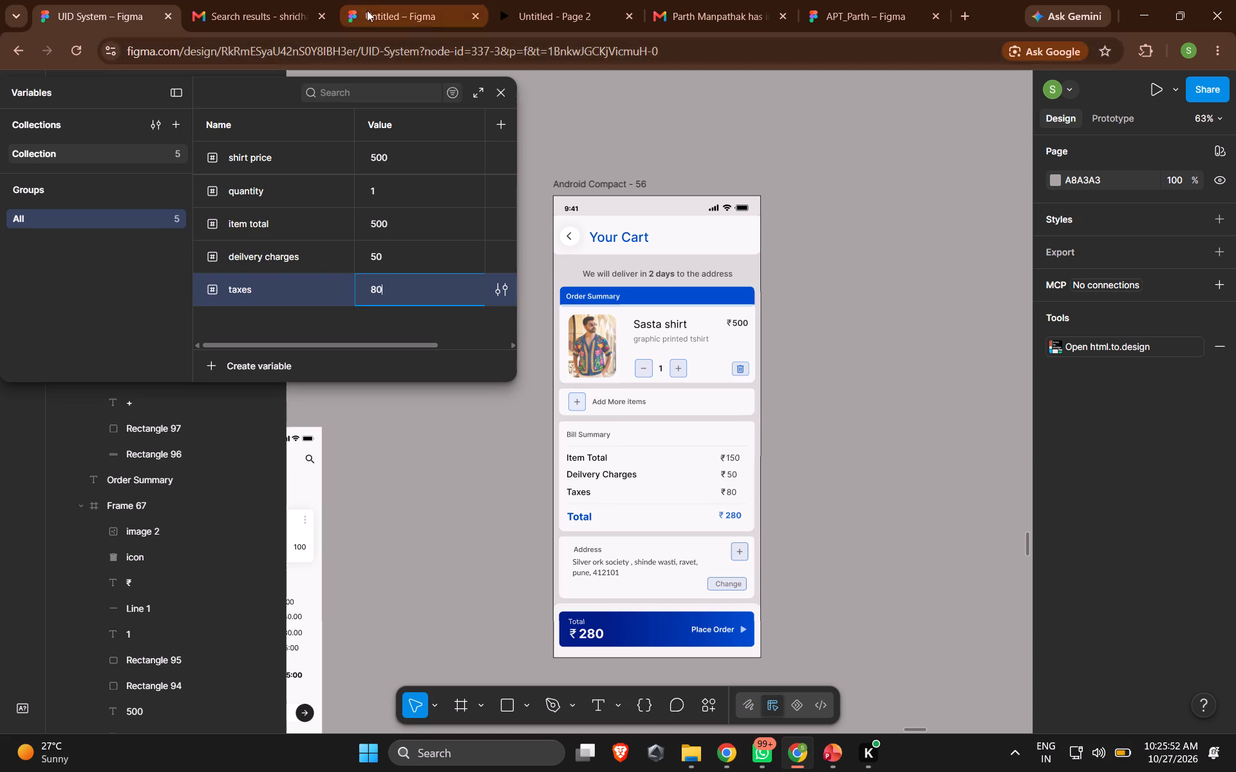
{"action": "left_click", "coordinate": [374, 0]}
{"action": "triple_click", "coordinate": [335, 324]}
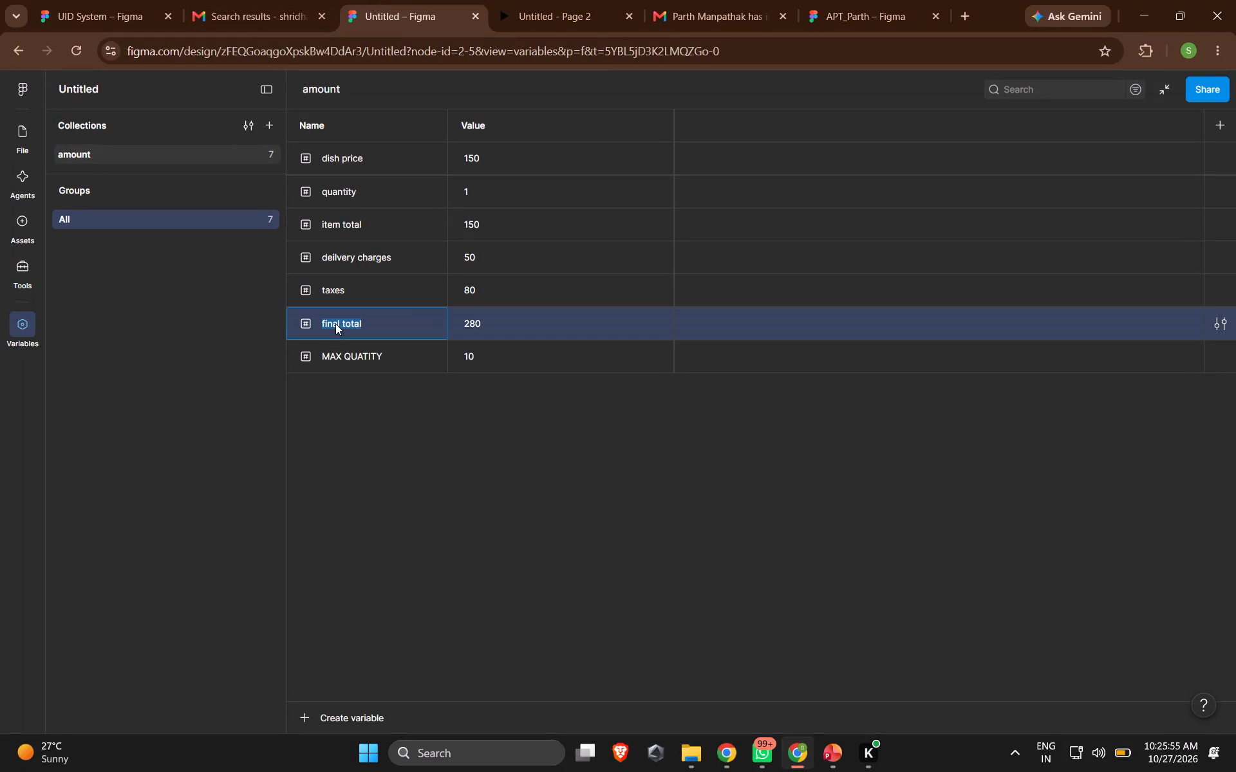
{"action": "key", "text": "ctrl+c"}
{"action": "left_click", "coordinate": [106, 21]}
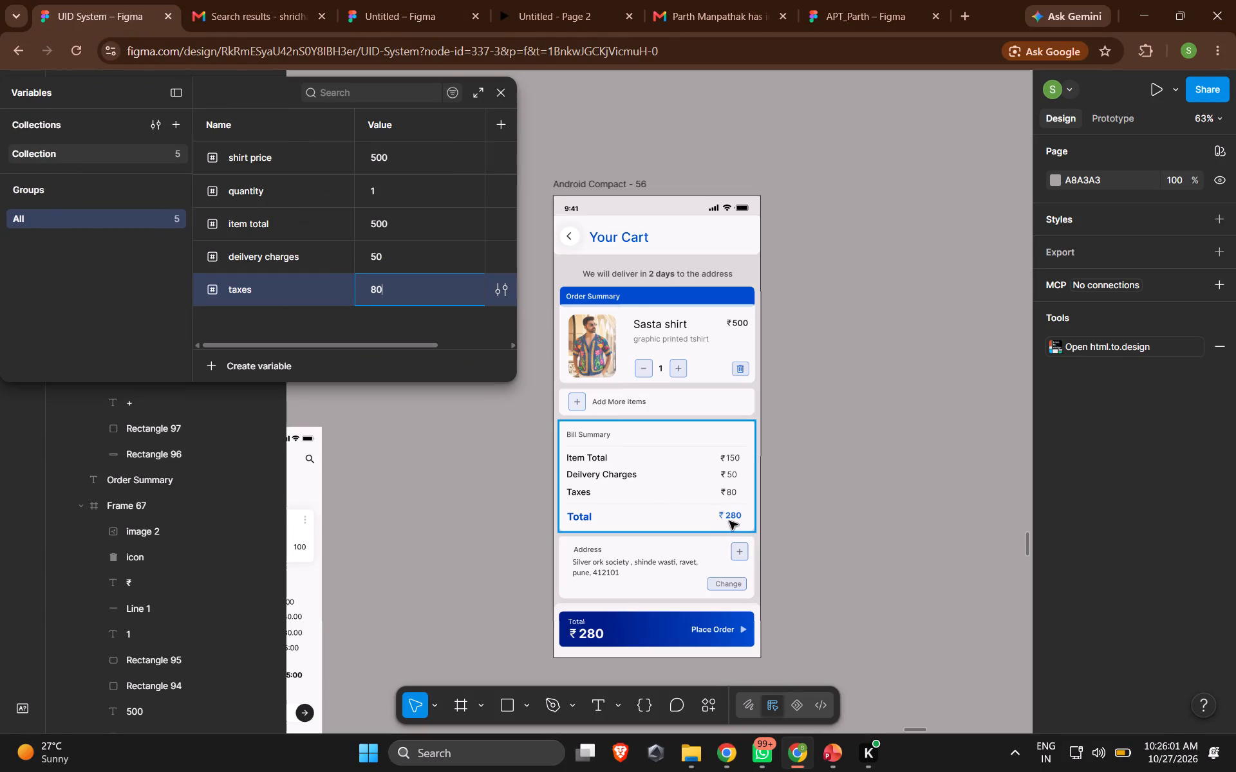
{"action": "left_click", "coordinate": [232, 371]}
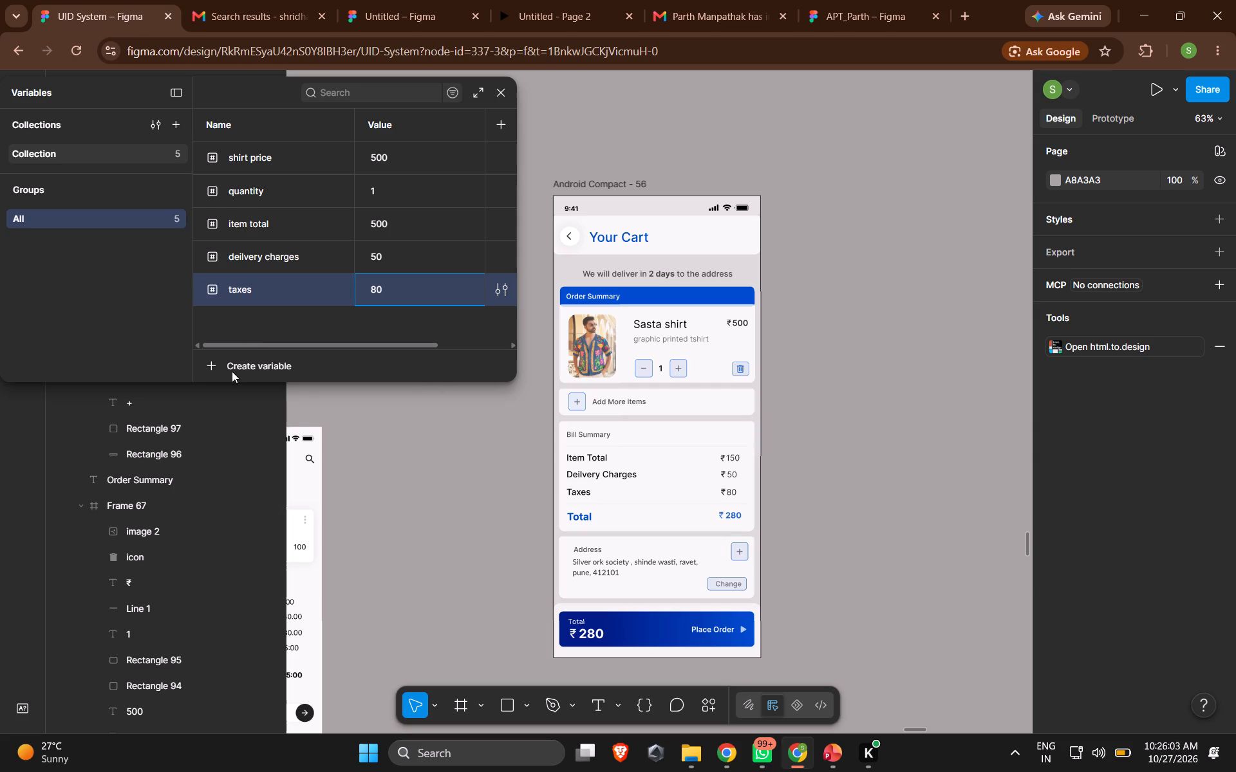
Replace the Item Total amount text in the Your Cart frame's Bill Summary with 500.
{"action": "double_click", "coordinate": [735, 456]}
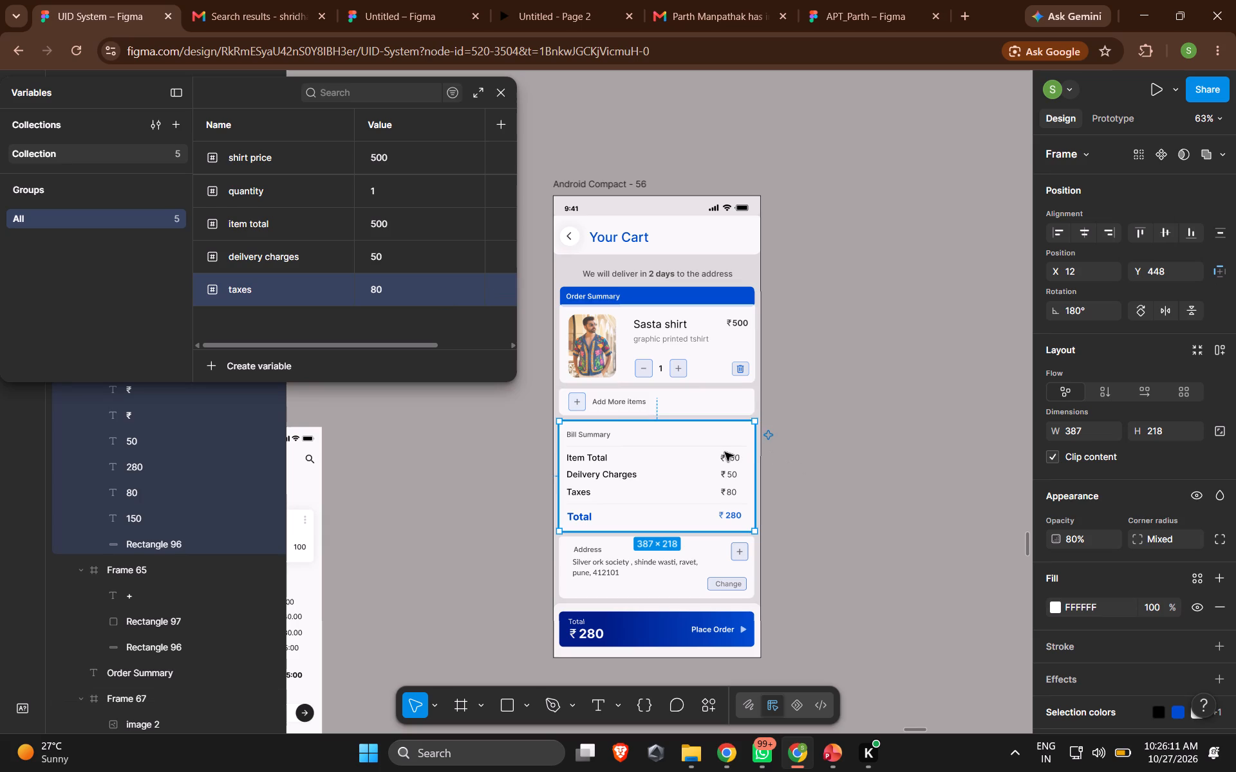
{"action": "triple_click", "coordinate": [733, 457]}
{"action": "double_click", "coordinate": [736, 457]}
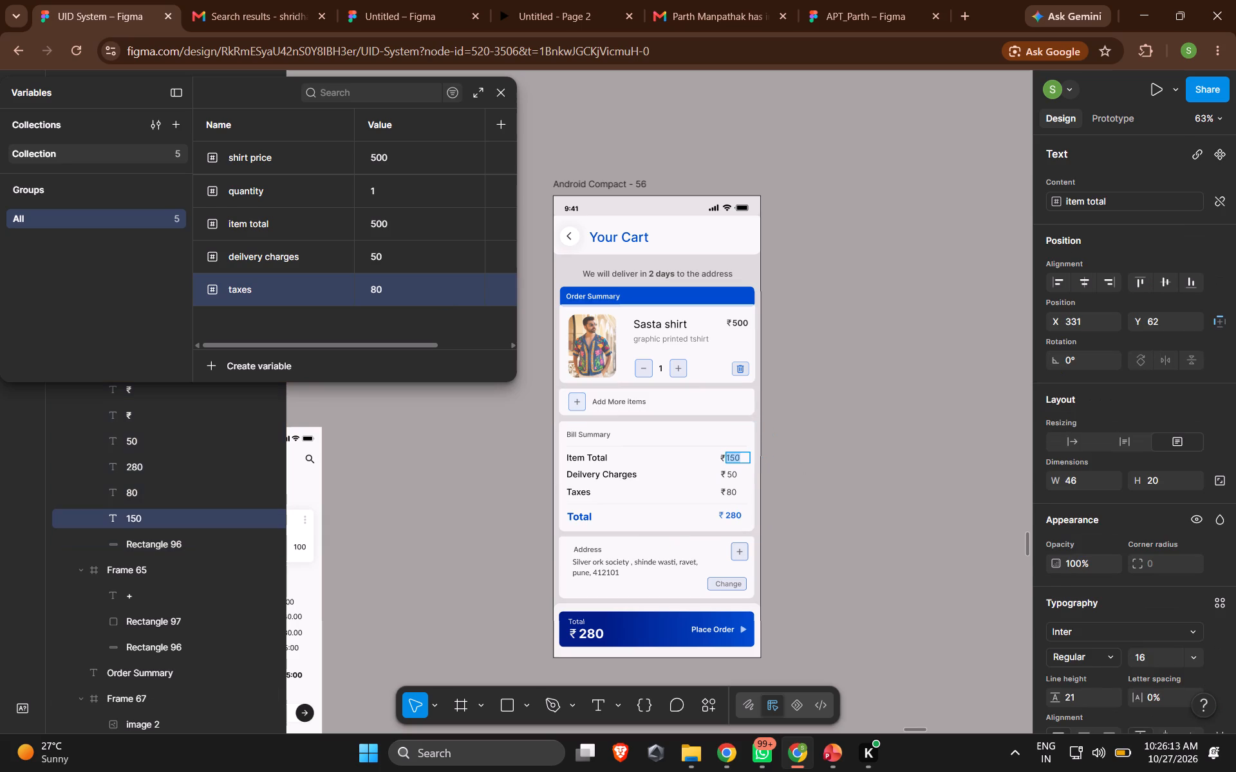
{"action": "type", "text": "500"}
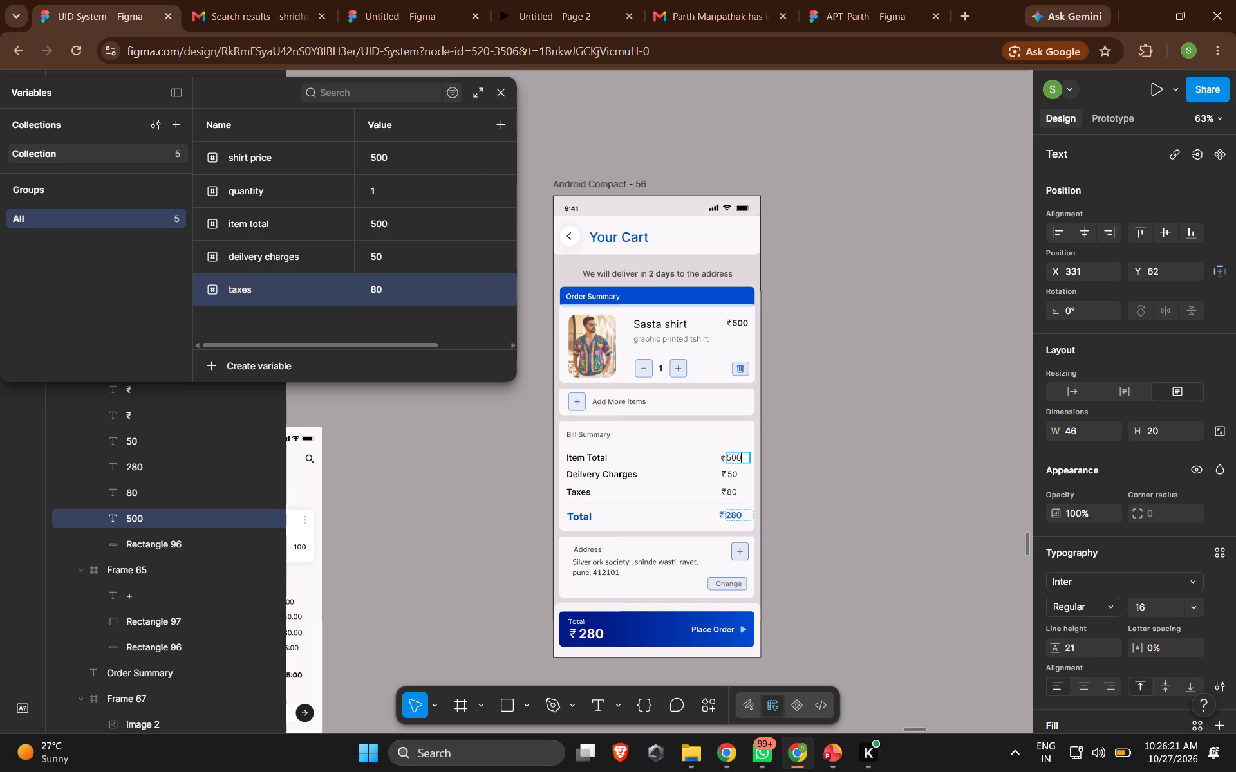
Add a new number variable to the collection below taxes.
{"action": "left_click", "coordinate": [223, 362]}
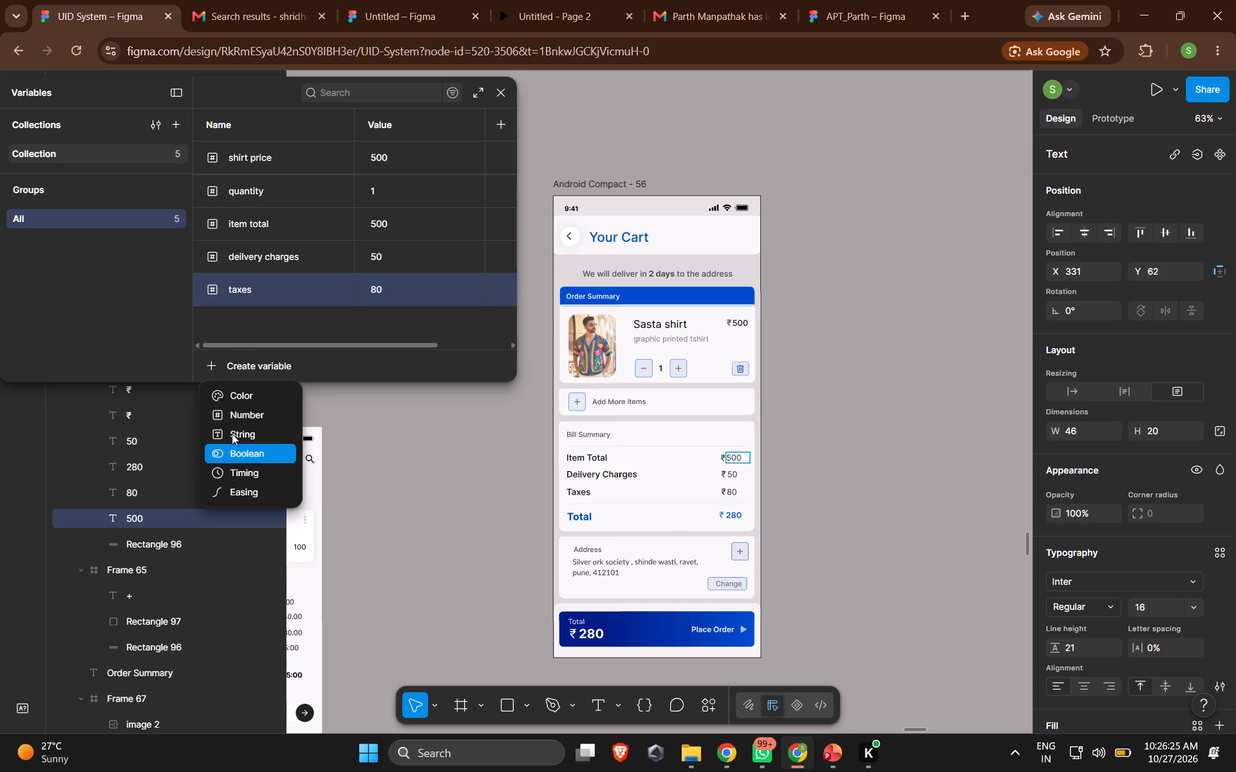
{"action": "left_click", "coordinate": [238, 412]}
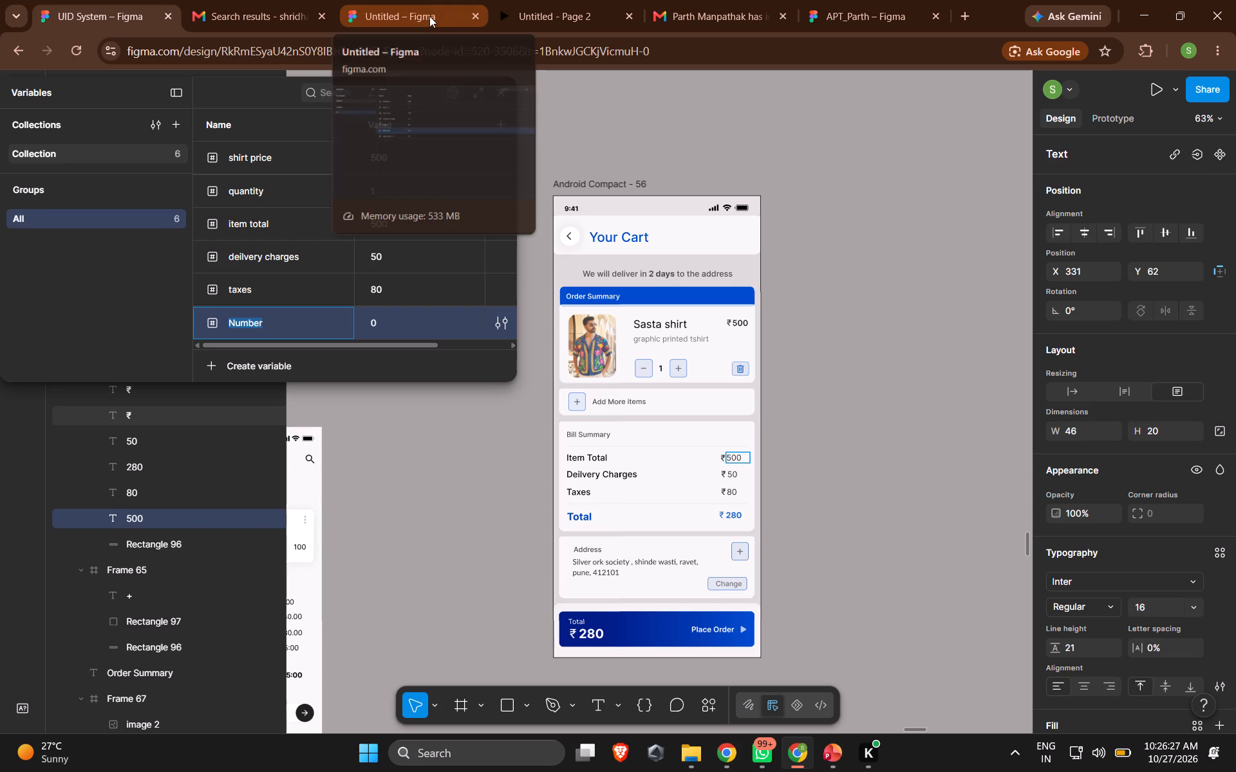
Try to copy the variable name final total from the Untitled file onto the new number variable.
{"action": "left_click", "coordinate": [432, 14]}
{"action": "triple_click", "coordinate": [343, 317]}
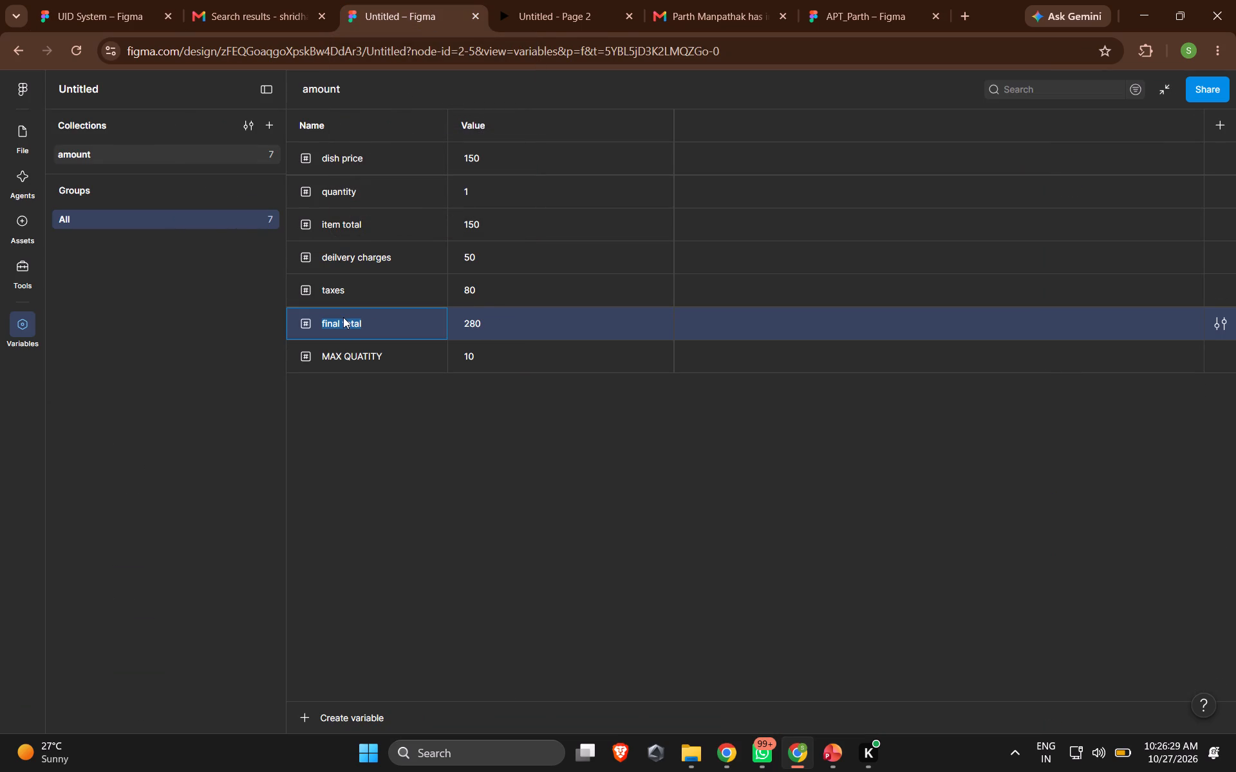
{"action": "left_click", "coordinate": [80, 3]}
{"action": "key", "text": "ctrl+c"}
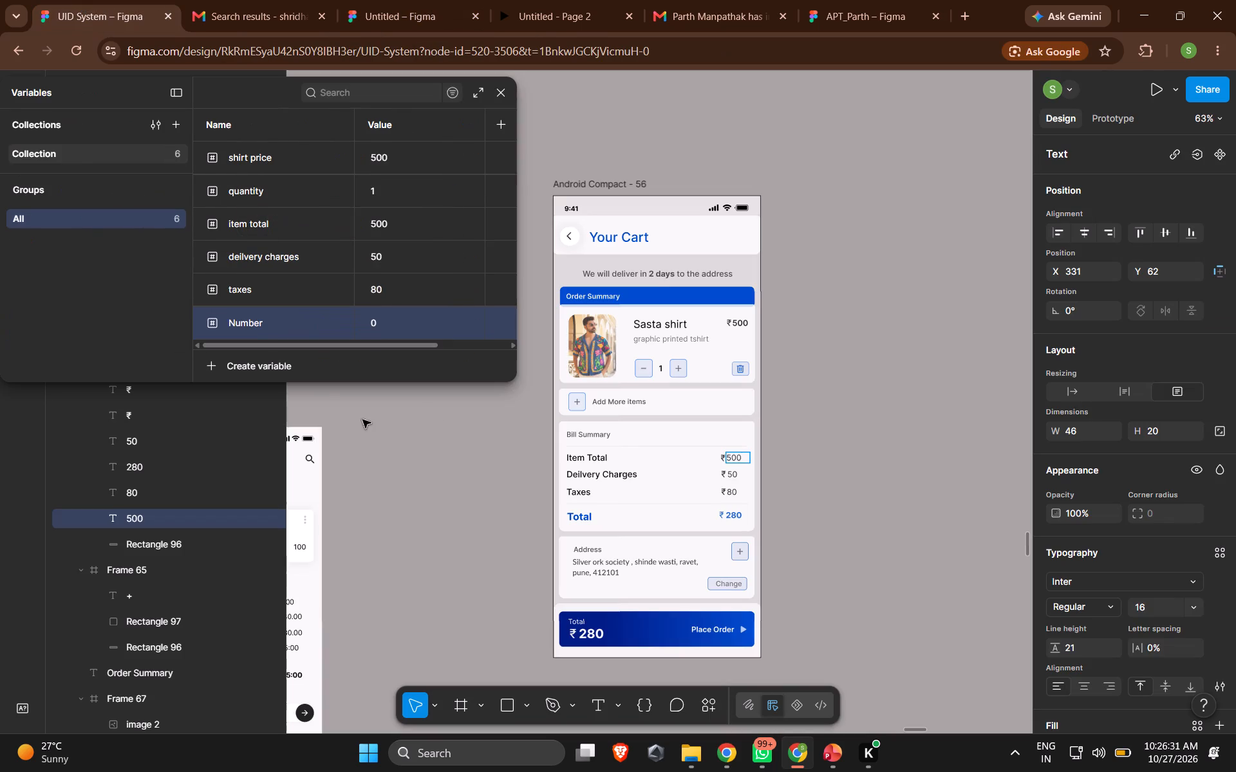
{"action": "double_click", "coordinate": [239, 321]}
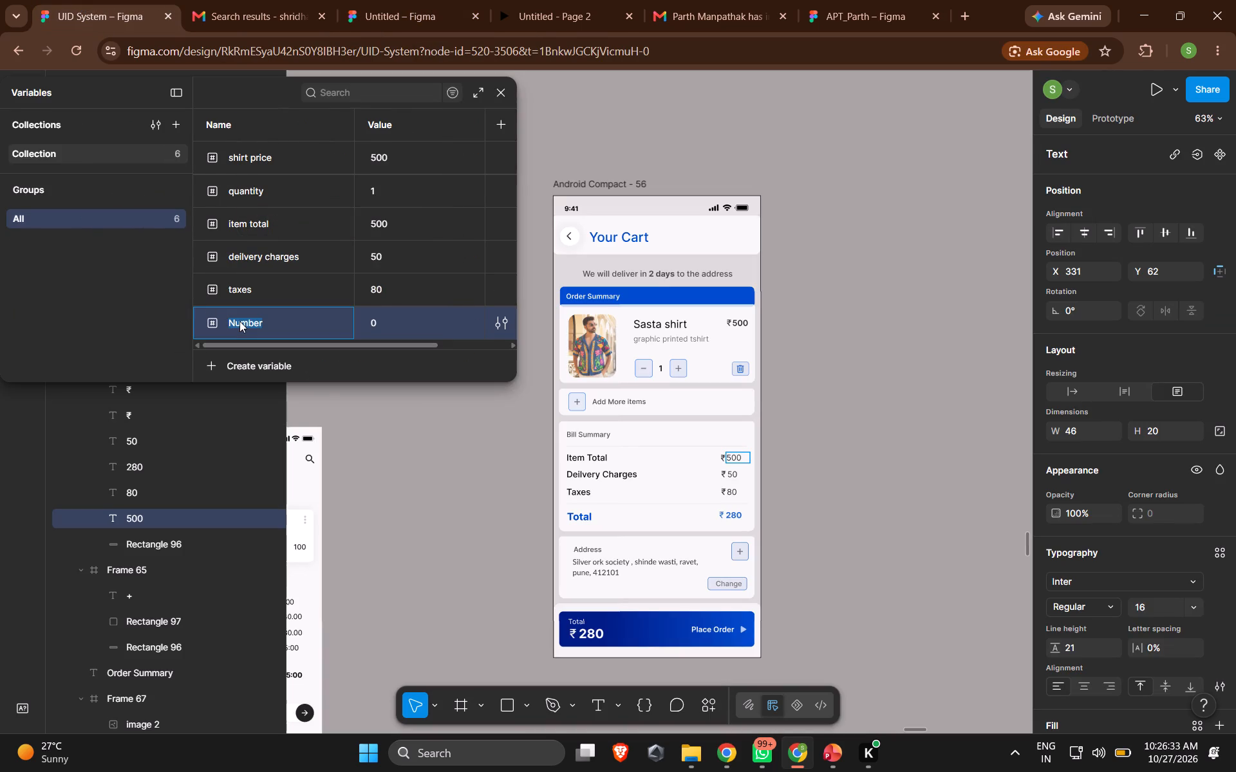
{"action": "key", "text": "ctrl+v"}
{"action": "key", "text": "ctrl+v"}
Name the new number variable final total, copying the name from the Untitled file, and set its value to 630.
{"action": "left_click", "coordinate": [399, 0]}
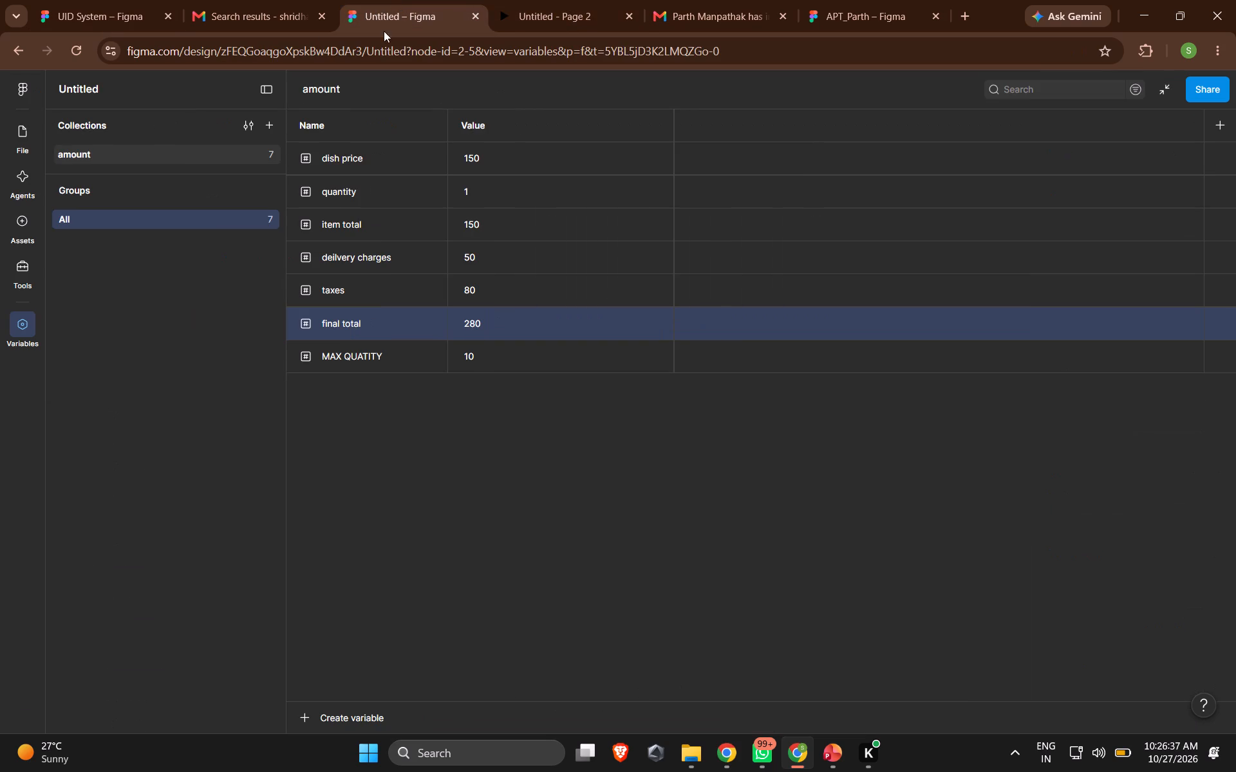
{"action": "triple_click", "coordinate": [328, 326]}
{"action": "key", "text": "ctrl+c"}
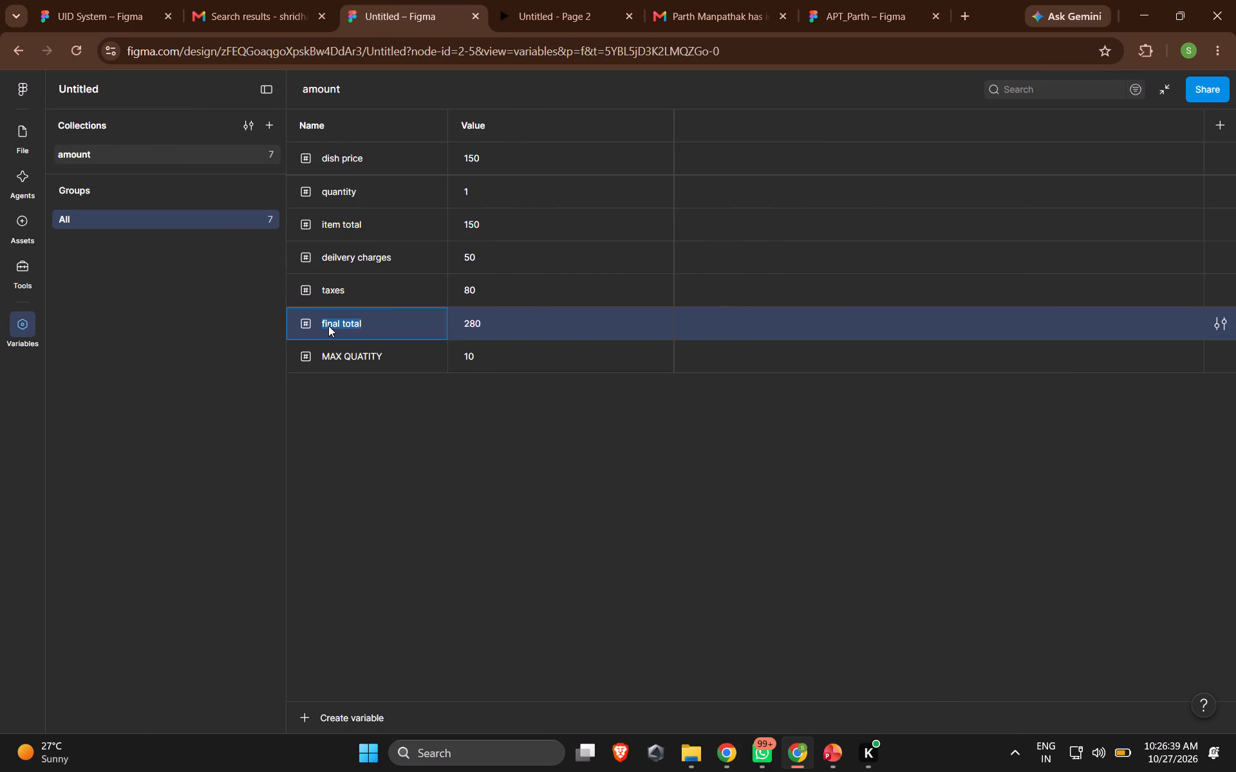
{"action": "left_click", "coordinate": [70, 0]}
{"action": "double_click", "coordinate": [248, 325]}
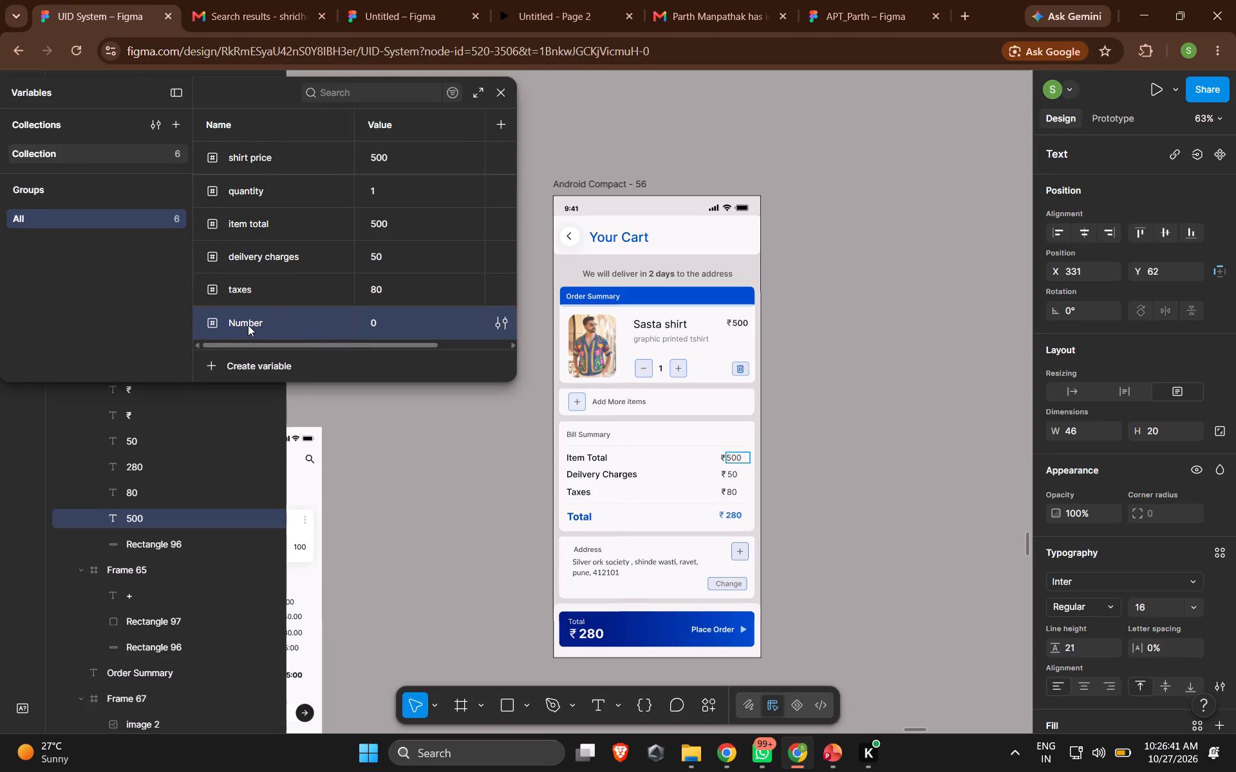
{"action": "key", "text": "ctrl+v"}
{"action": "left_click", "coordinate": [397, 325]}
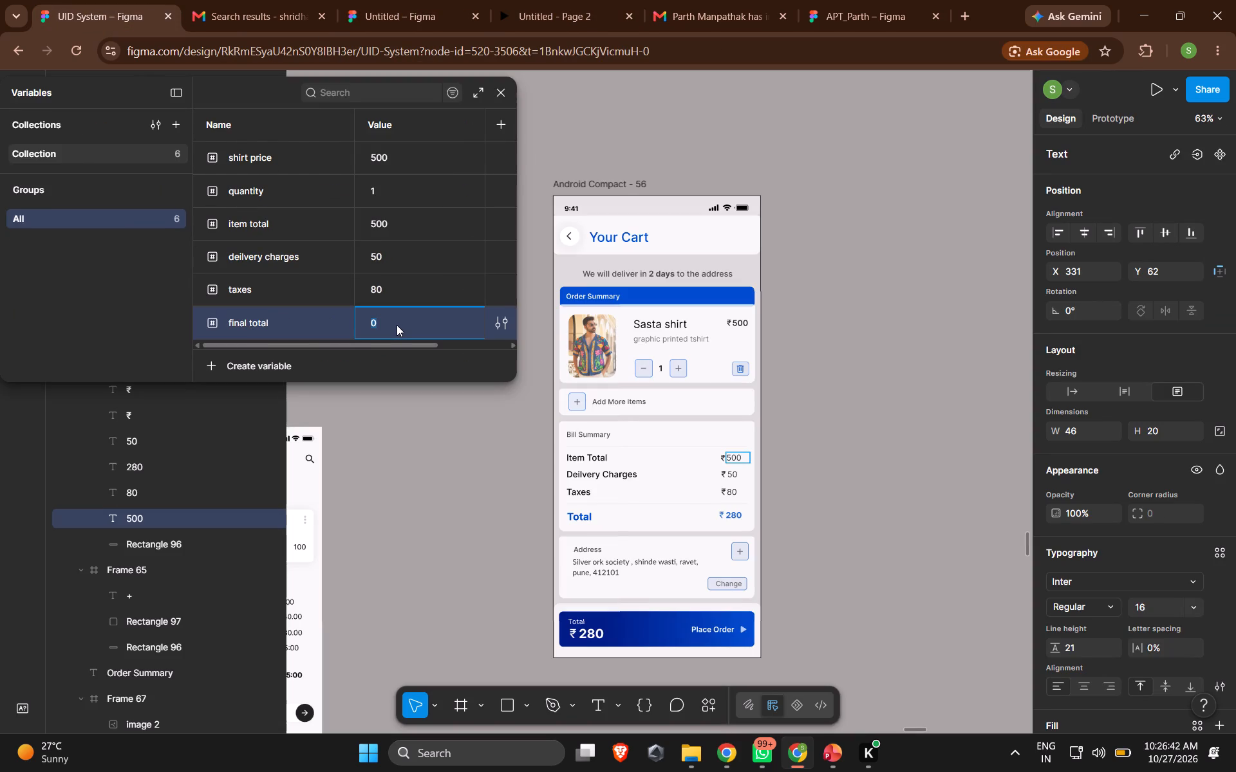
{"action": "type", "text": "630"}
{"action": "scroll", "coordinate": [411, 323], "scroll_direction": "down", "scroll_amount": 1}
Copy the variable name MAX QUATITY from the Untitled file into a new number variable in UID System with value 10.
{"action": "left_click", "coordinate": [391, 0]}
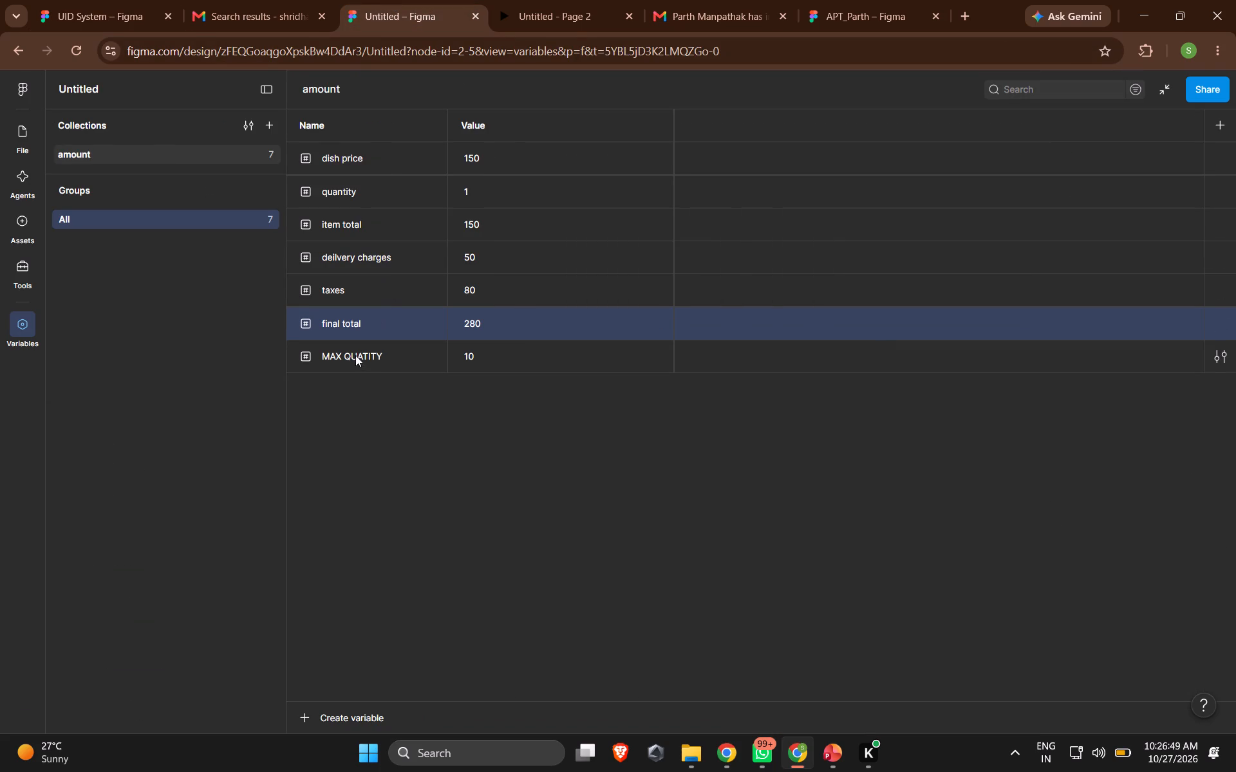
{"action": "triple_click", "coordinate": [355, 352]}
{"action": "key", "text": "ctrl+c"}
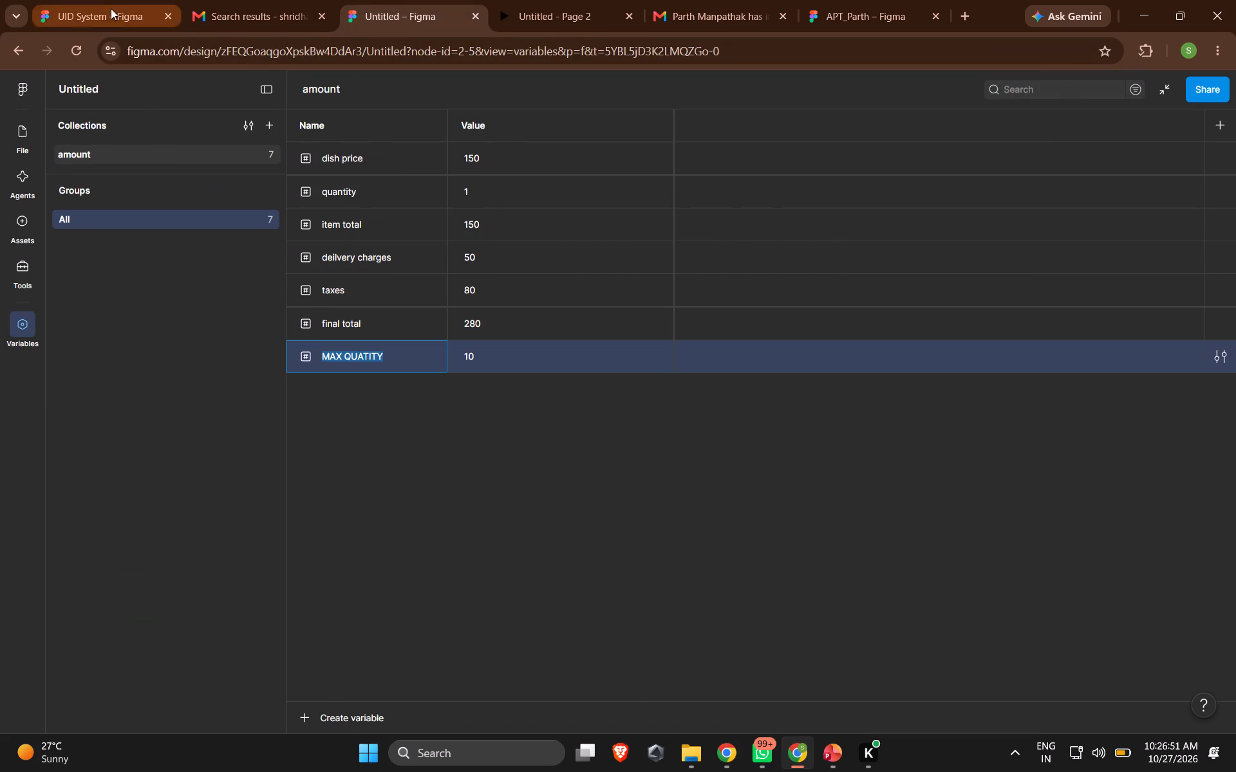
{"action": "left_click", "coordinate": [111, 8]}
{"action": "left_click", "coordinate": [229, 368]}
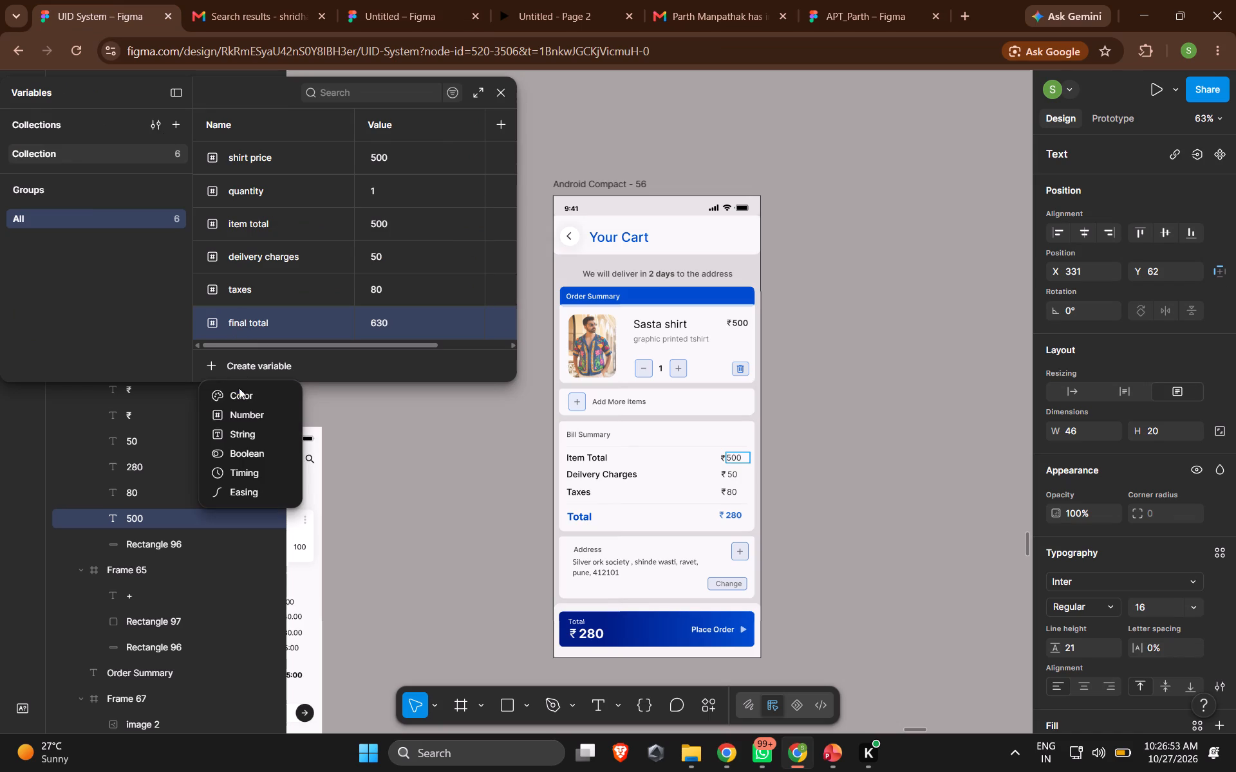
{"action": "left_click", "coordinate": [235, 414]}
{"action": "key", "text": "ctrl+v"}
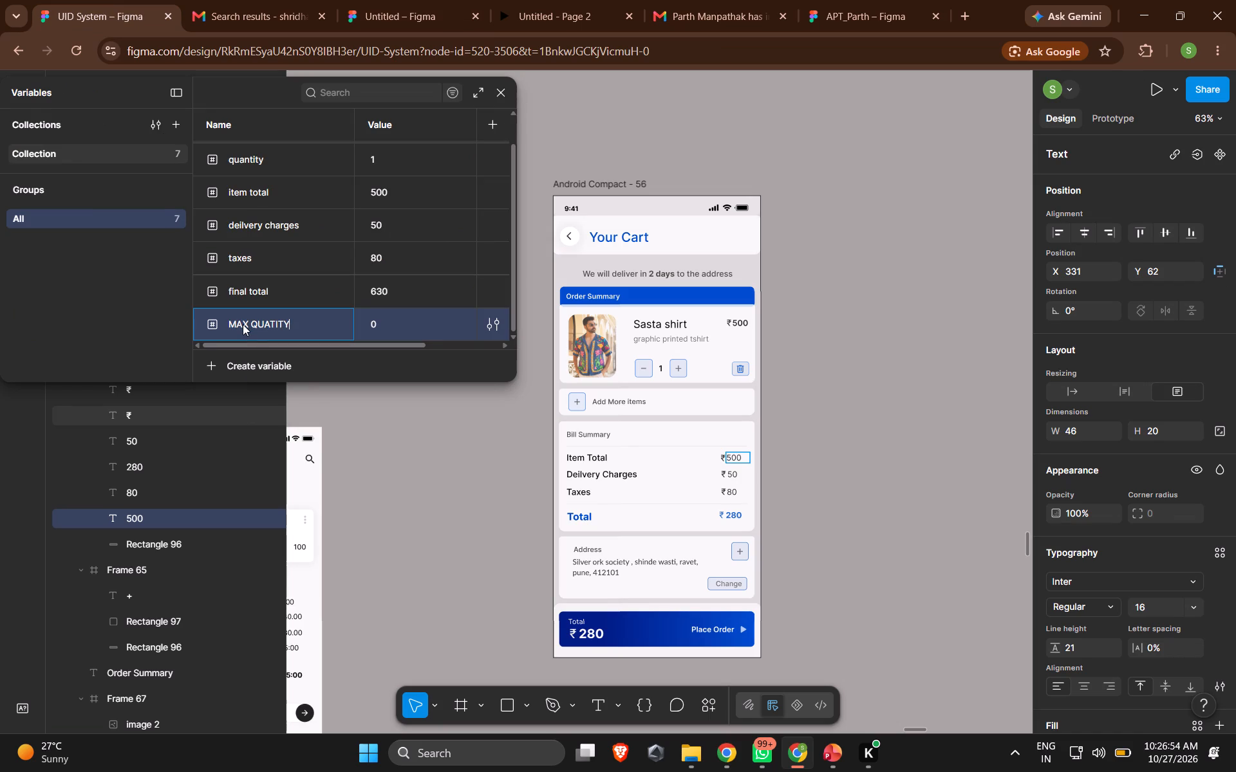
{"action": "left_click", "coordinate": [371, 320]}
{"action": "type", "text": "10"}
{"action": "key", "text": "Return"}
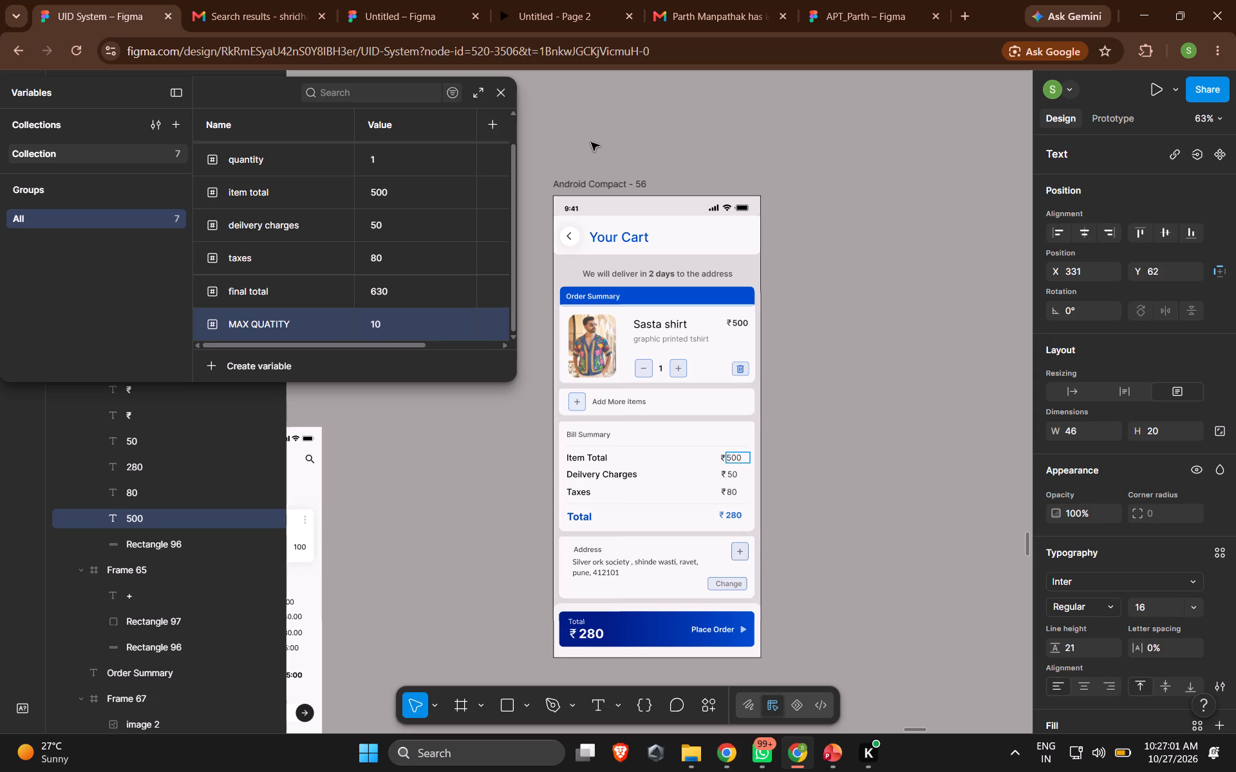
Leave the variables for the canvas and present the Android Compact - 56 Your Cart frame as a prototype.
{"action": "left_click", "coordinate": [600, 160]}
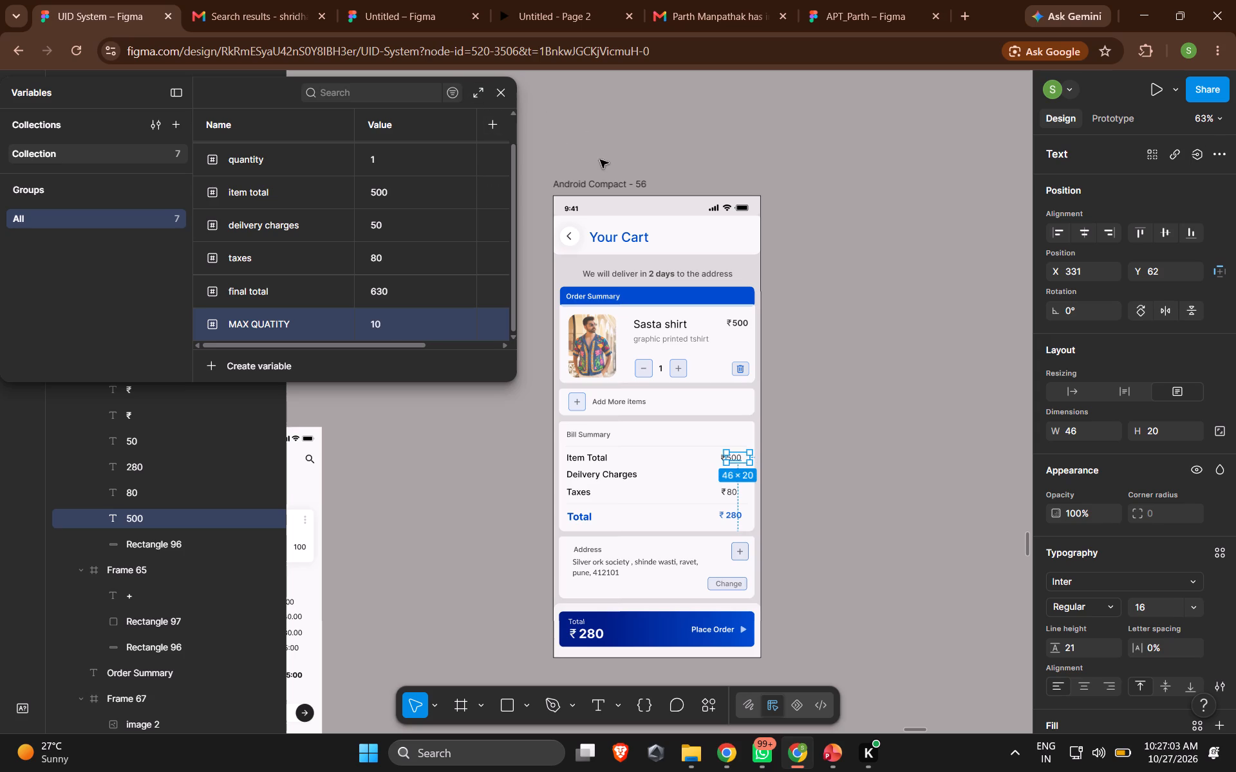
{"action": "left_click", "coordinate": [584, 152]}
{"action": "left_click", "coordinate": [608, 146]}
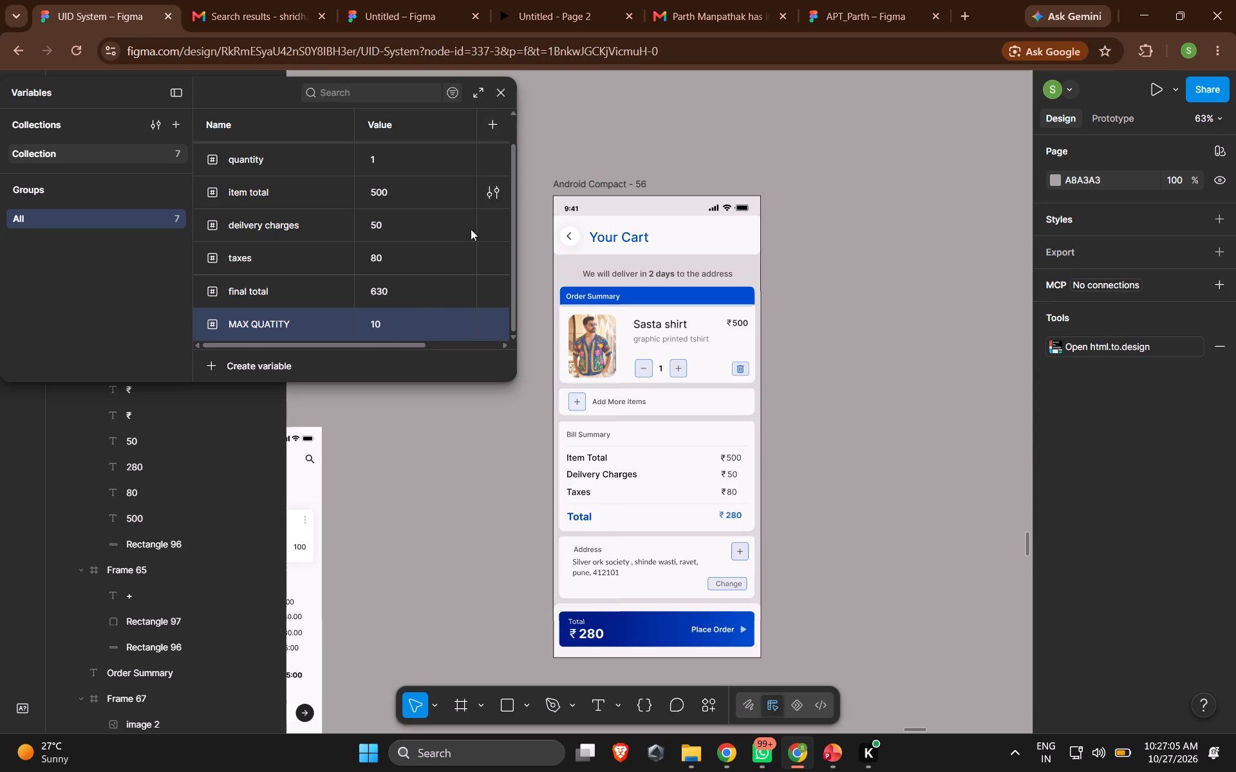
{"action": "left_click", "coordinate": [483, 92]}
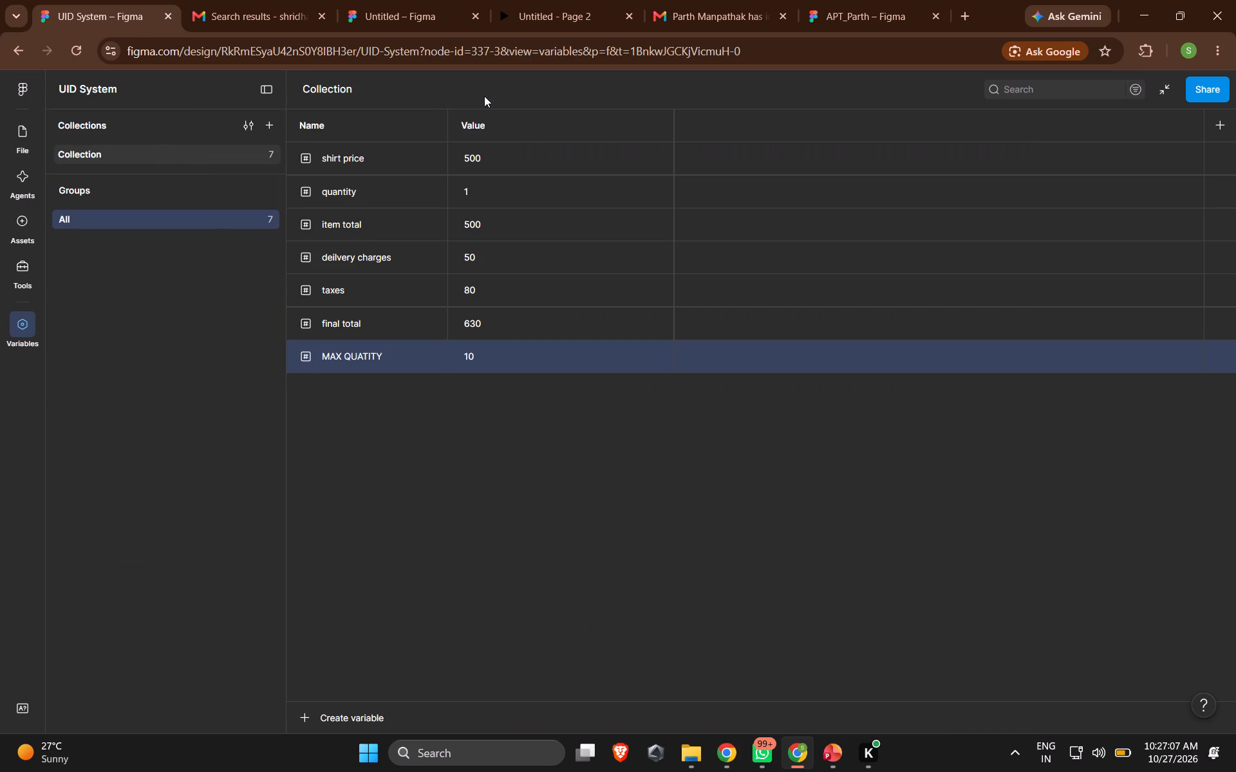
{"action": "left_click", "coordinate": [23, 138]}
{"action": "left_click", "coordinate": [588, 183]}
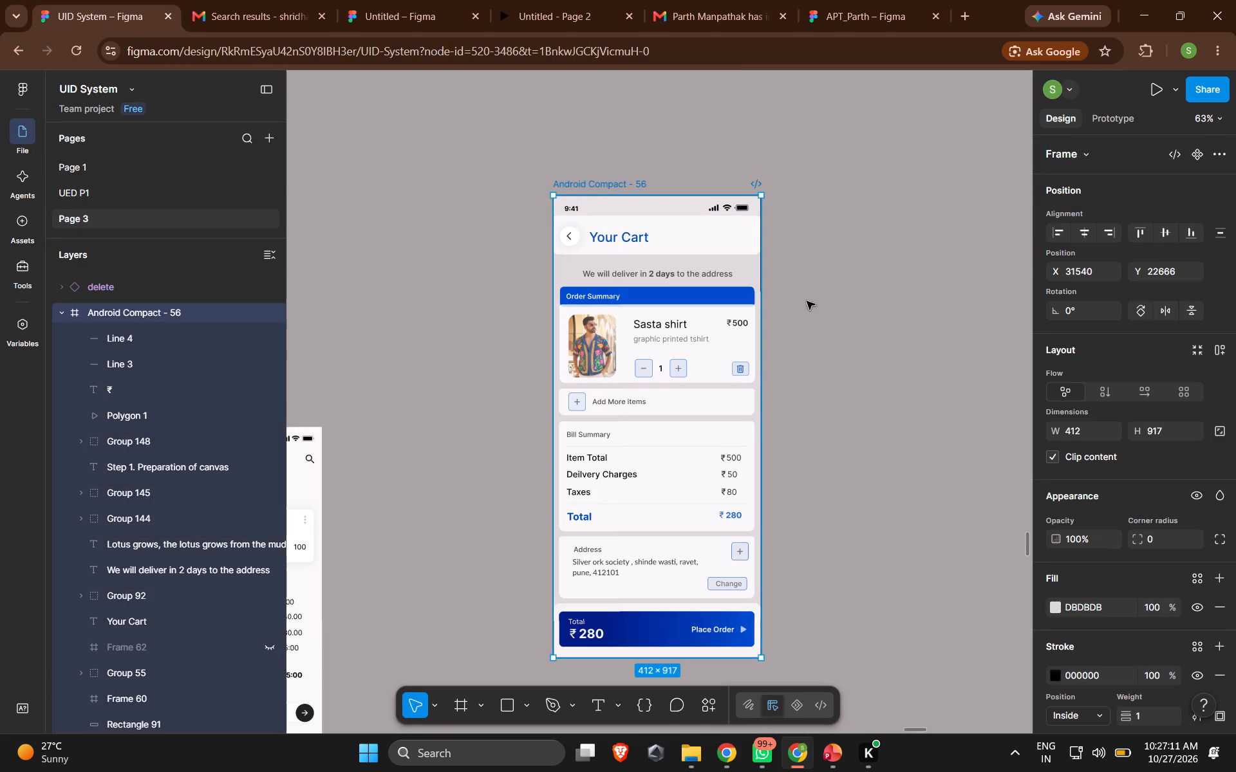
{"action": "left_click", "coordinate": [1152, 95]}
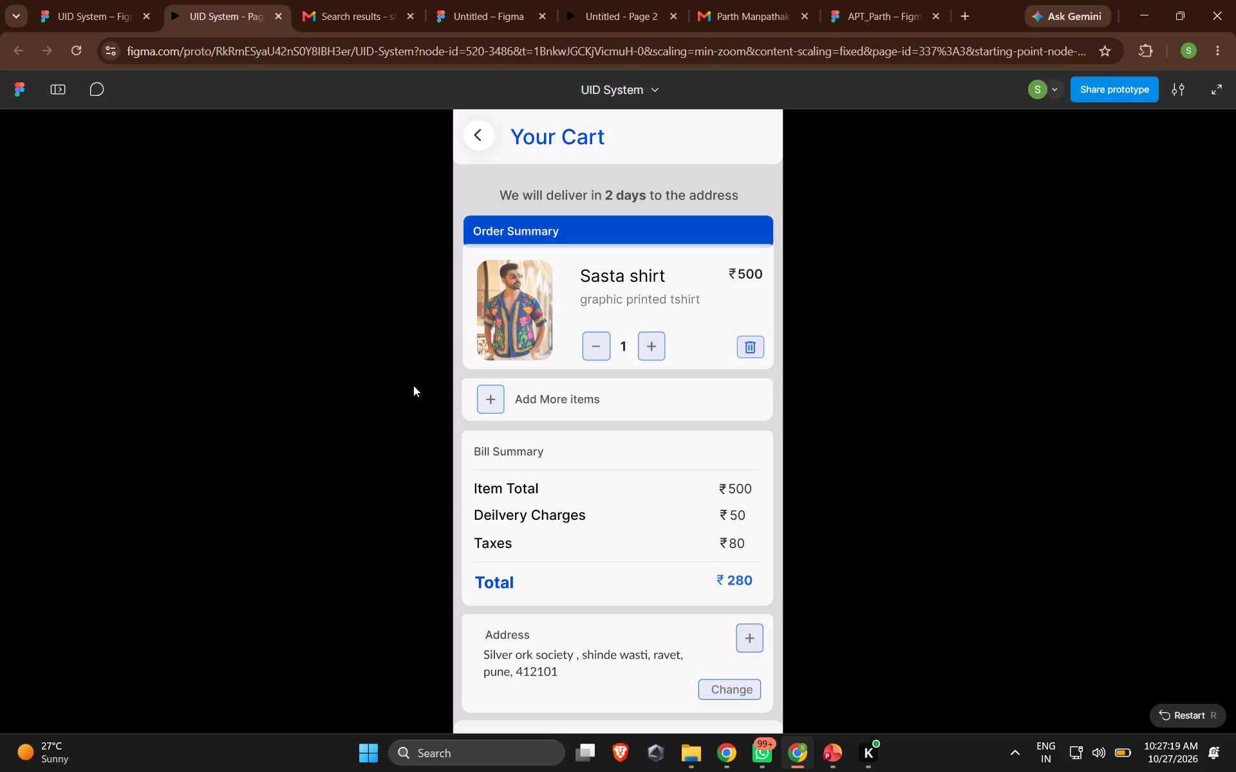
Test the cart prototype by raising the shirt quantity to 5 and lowering it to 1, checking the bill amounts and Place Order bar.
{"action": "left_click", "coordinate": [646, 346]}
{"action": "left_click", "coordinate": [647, 345]}
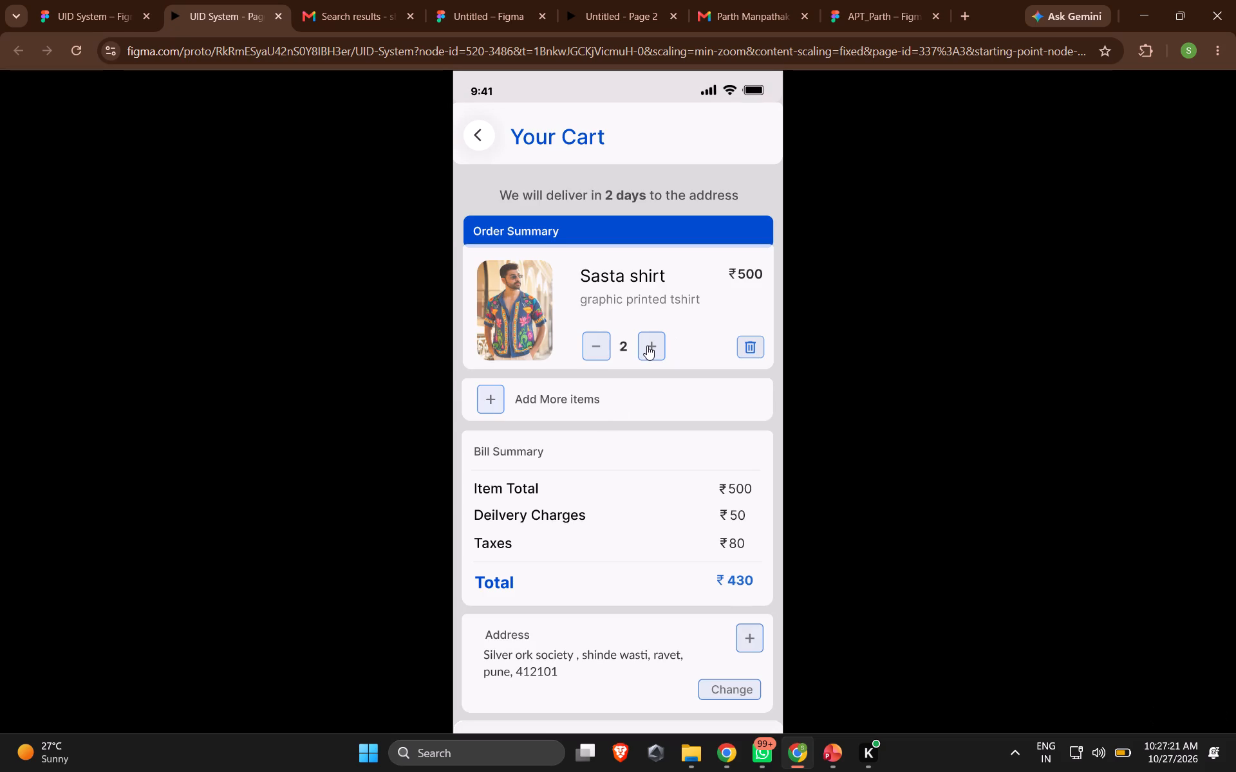
{"action": "left_click", "coordinate": [647, 345]}
{"action": "left_click", "coordinate": [647, 345]}
{"action": "left_click", "coordinate": [597, 358]}
{"action": "left_click", "coordinate": [597, 358]}
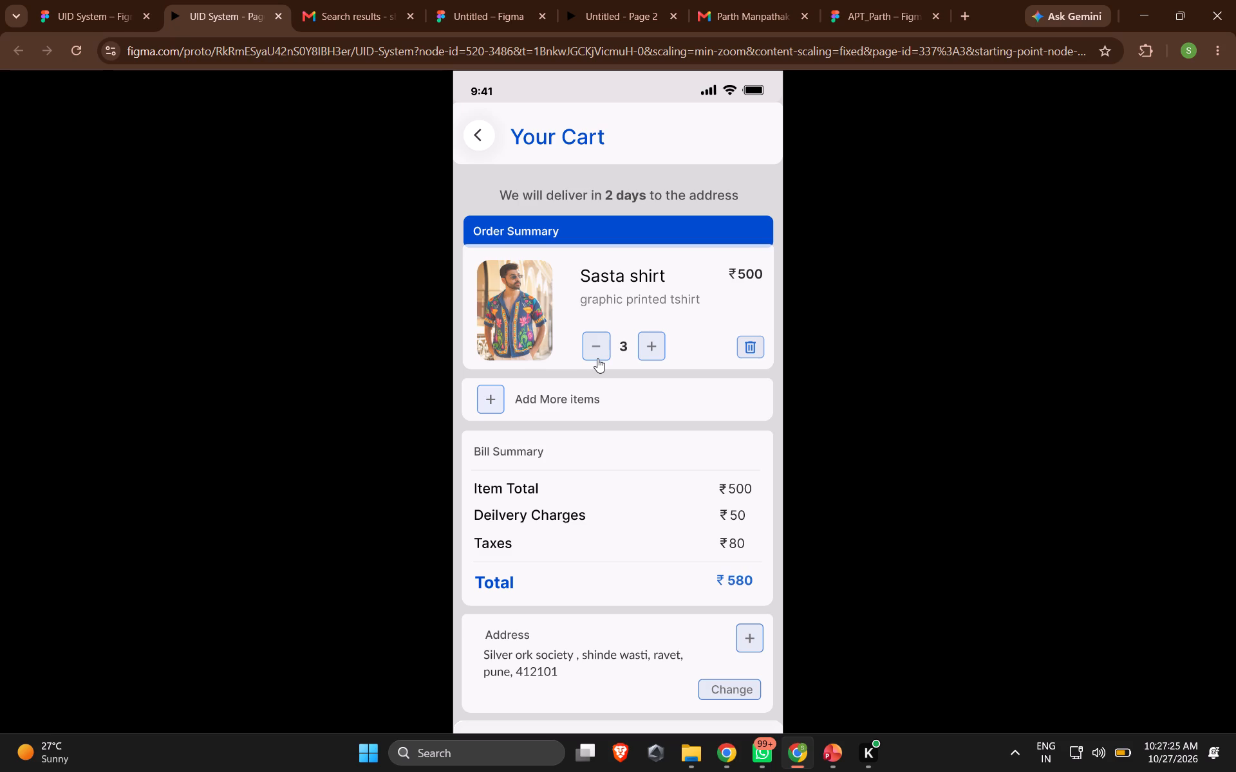
{"action": "left_click", "coordinate": [597, 358]}
{"action": "scroll", "coordinate": [686, 511], "scroll_direction": "down", "scroll_amount": 2}
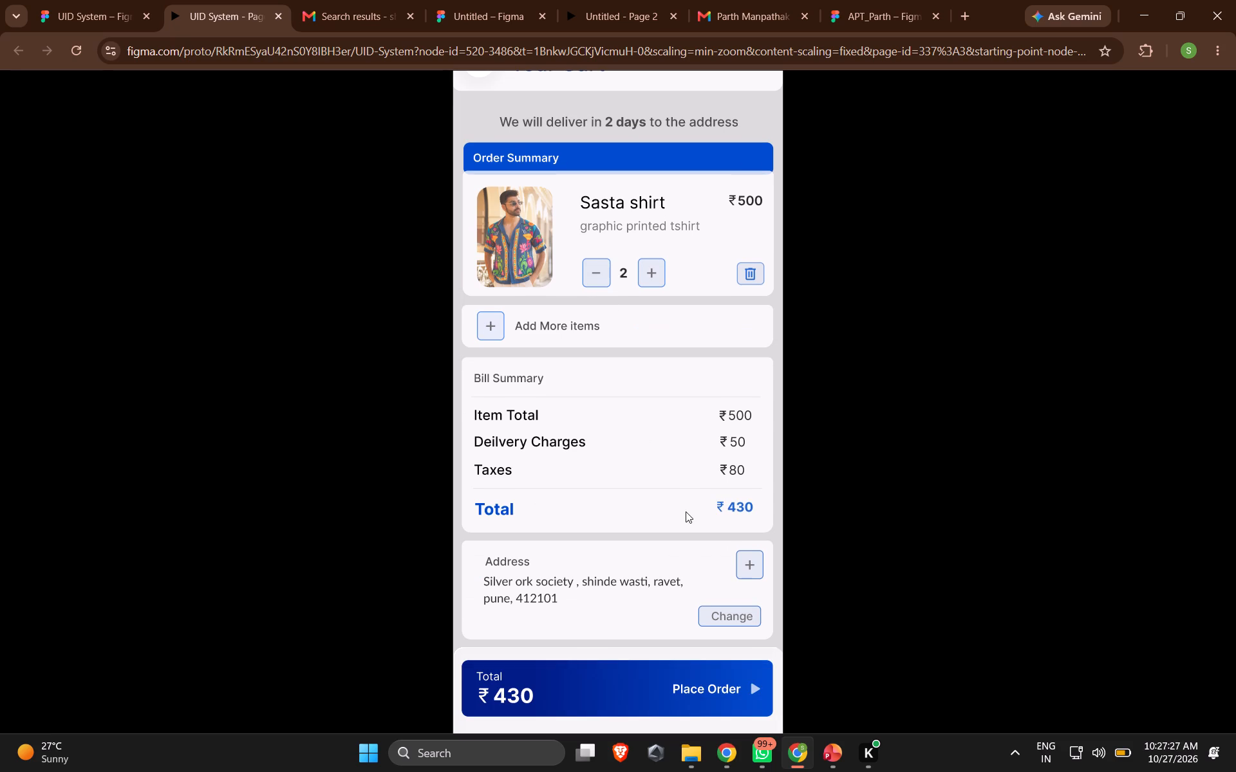
{"action": "left_click", "coordinate": [606, 690]}
{"action": "scroll", "coordinate": [669, 573], "scroll_direction": "up", "scroll_amount": 2}
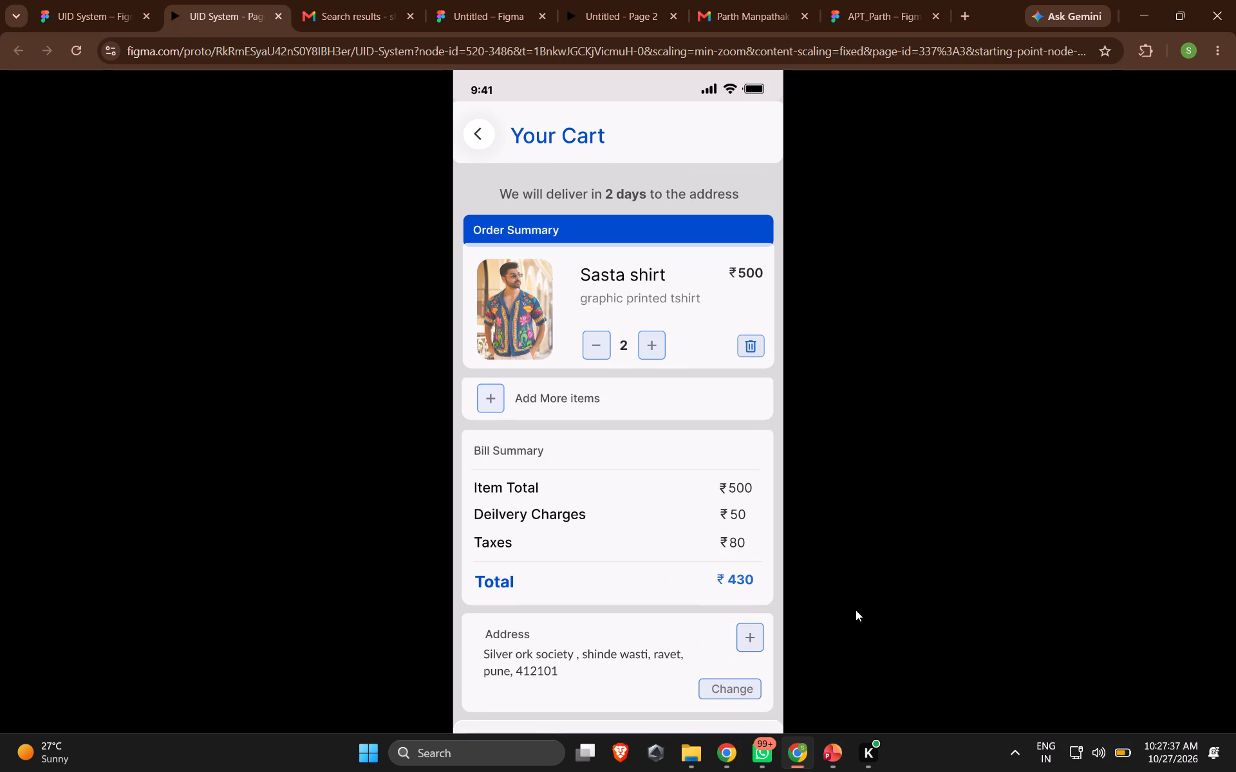
{"action": "left_click", "coordinate": [586, 336]}
{"action": "left_click", "coordinate": [586, 336]}
{"action": "key", "text": "Escape"}
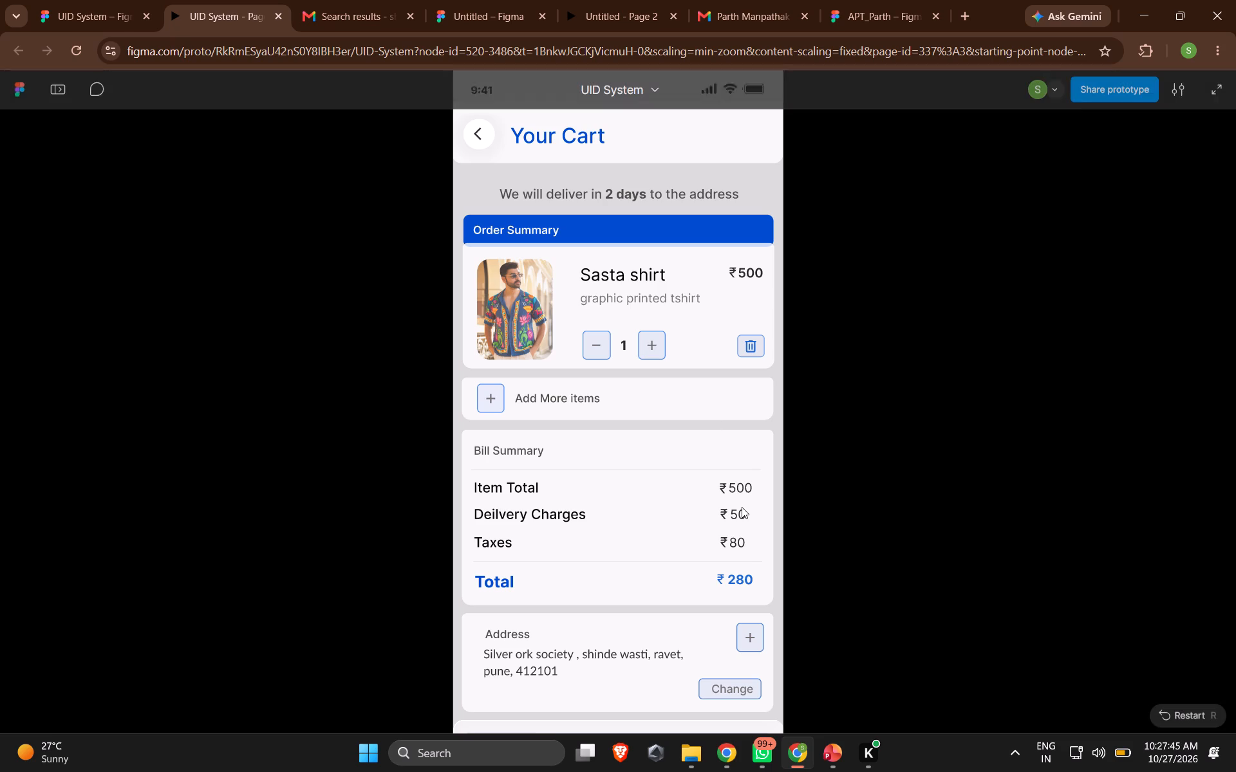
Back in the UID System design file, replace the Total amount text in the Bill Summary with 630.
{"action": "left_click", "coordinate": [59, 0]}
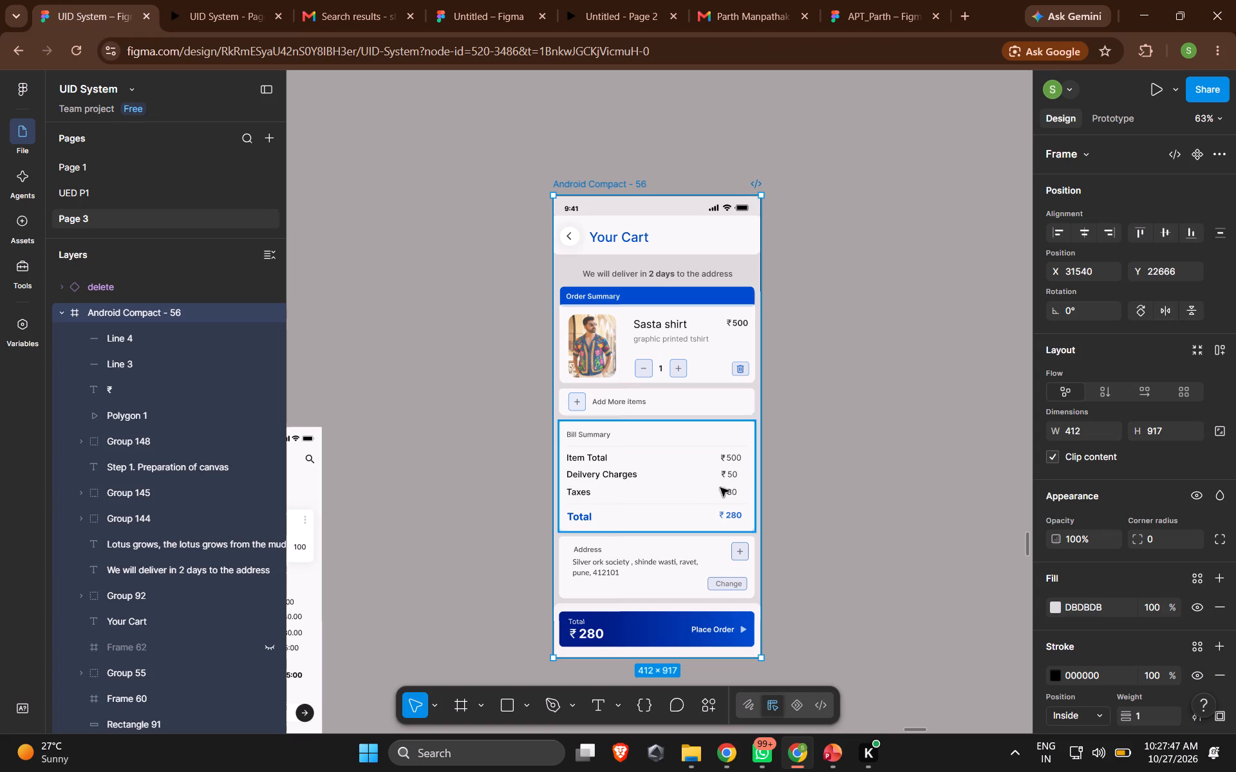
{"action": "double_click", "coordinate": [735, 515]}
{"action": "left_click", "coordinate": [735, 515]}
{"action": "triple_click", "coordinate": [735, 515]}
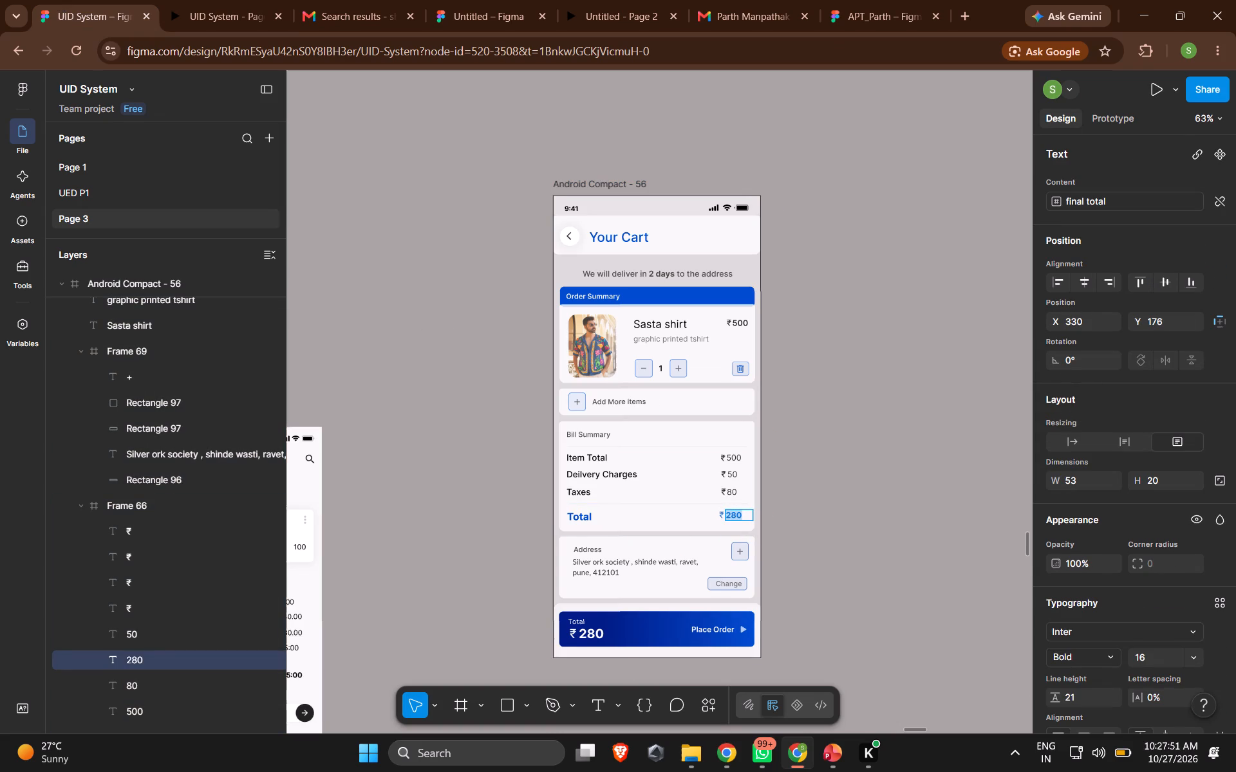
{"action": "type", "text": "630"}
{"action": "key", "text": "Return"}
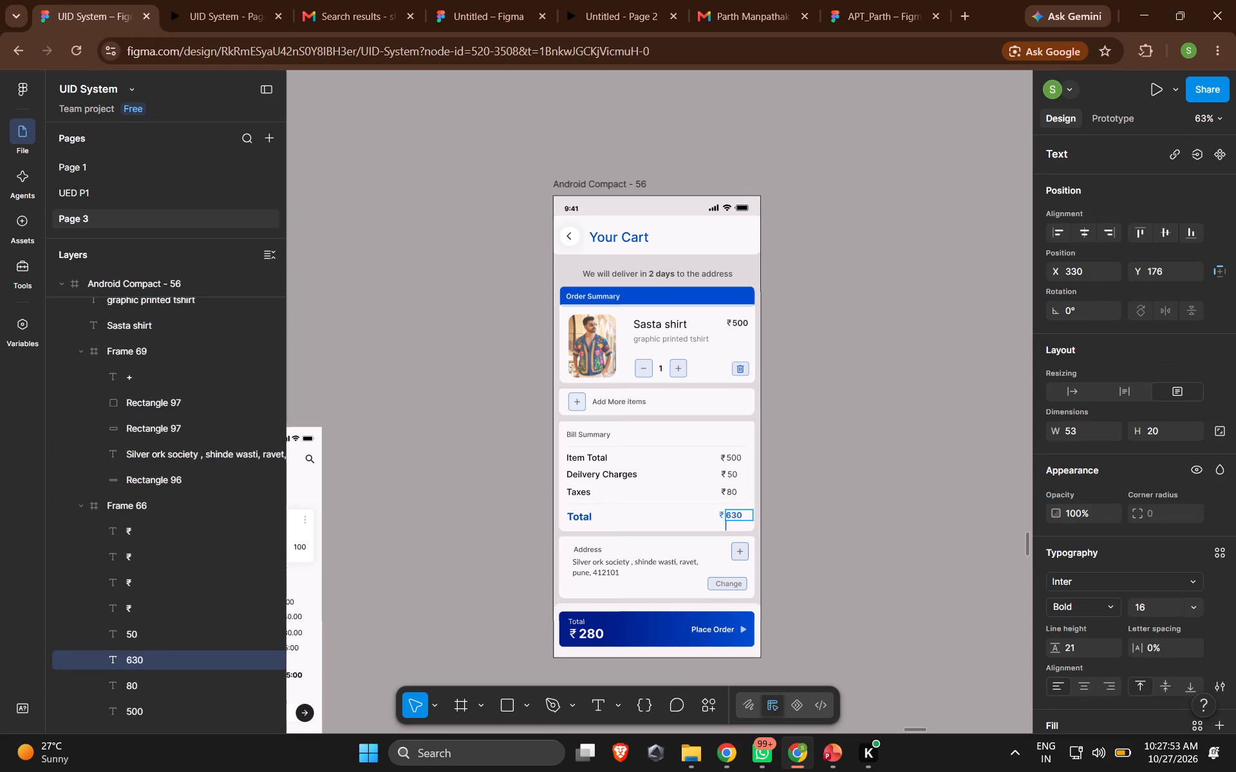
{"action": "key", "text": "BackSpace"}
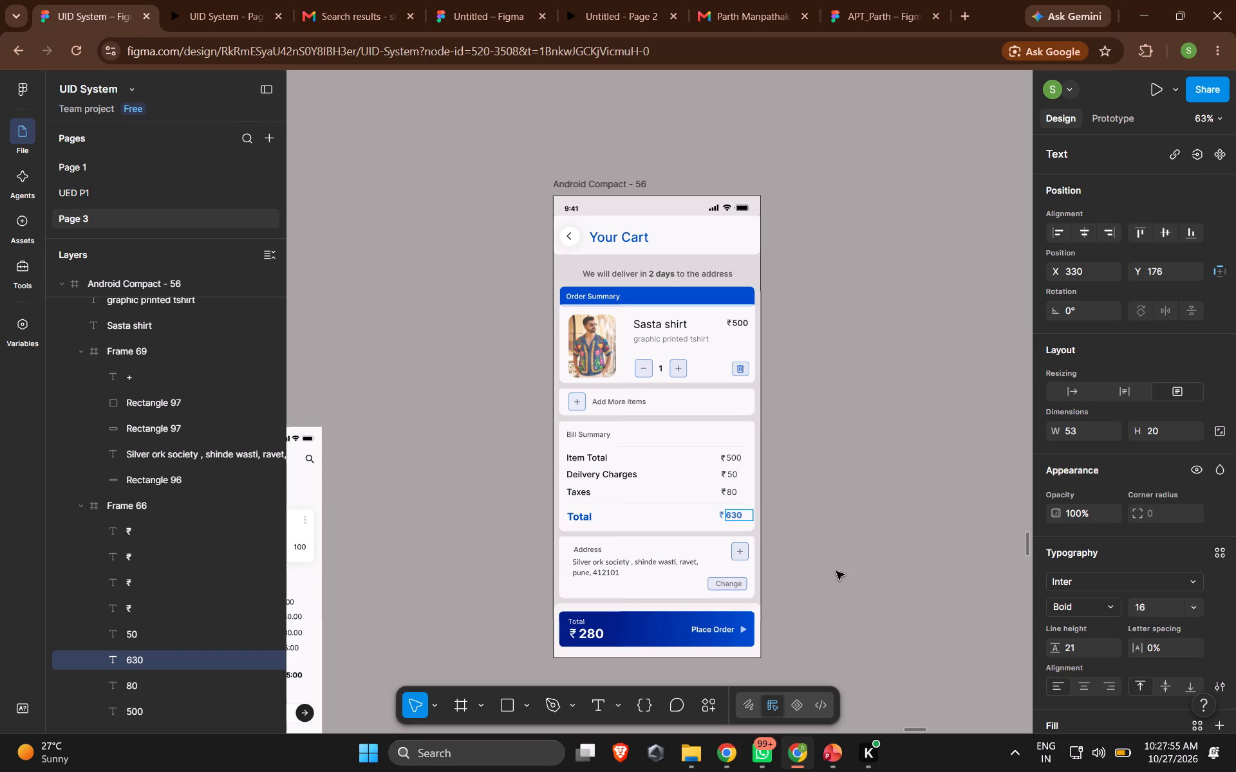
{"action": "left_click", "coordinate": [836, 571]}
{"action": "left_click", "coordinate": [623, 181]}
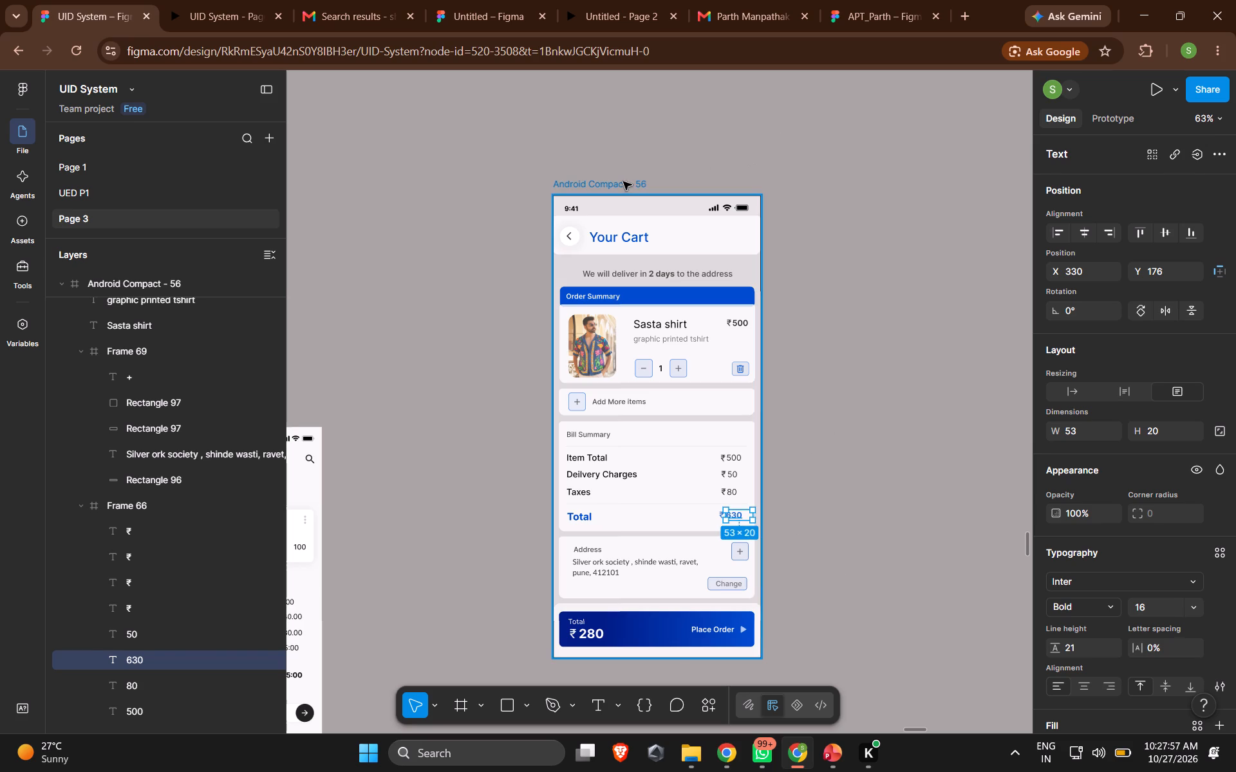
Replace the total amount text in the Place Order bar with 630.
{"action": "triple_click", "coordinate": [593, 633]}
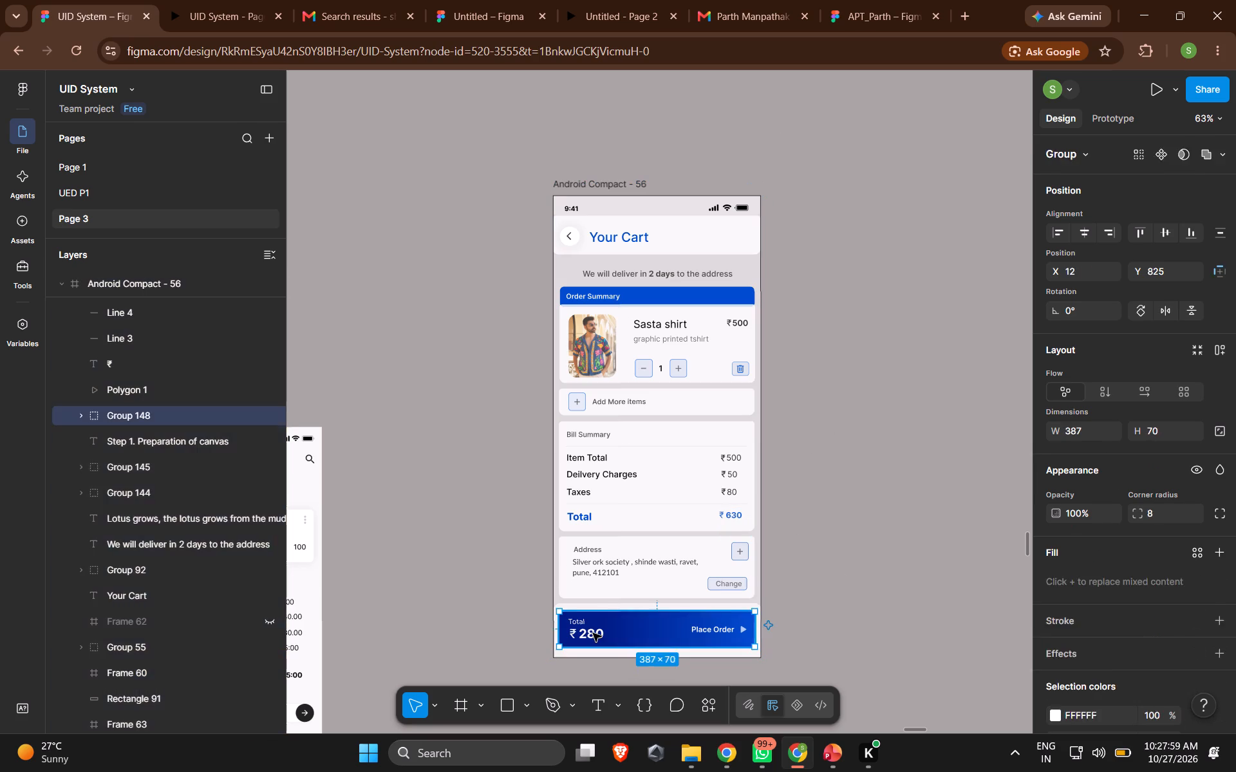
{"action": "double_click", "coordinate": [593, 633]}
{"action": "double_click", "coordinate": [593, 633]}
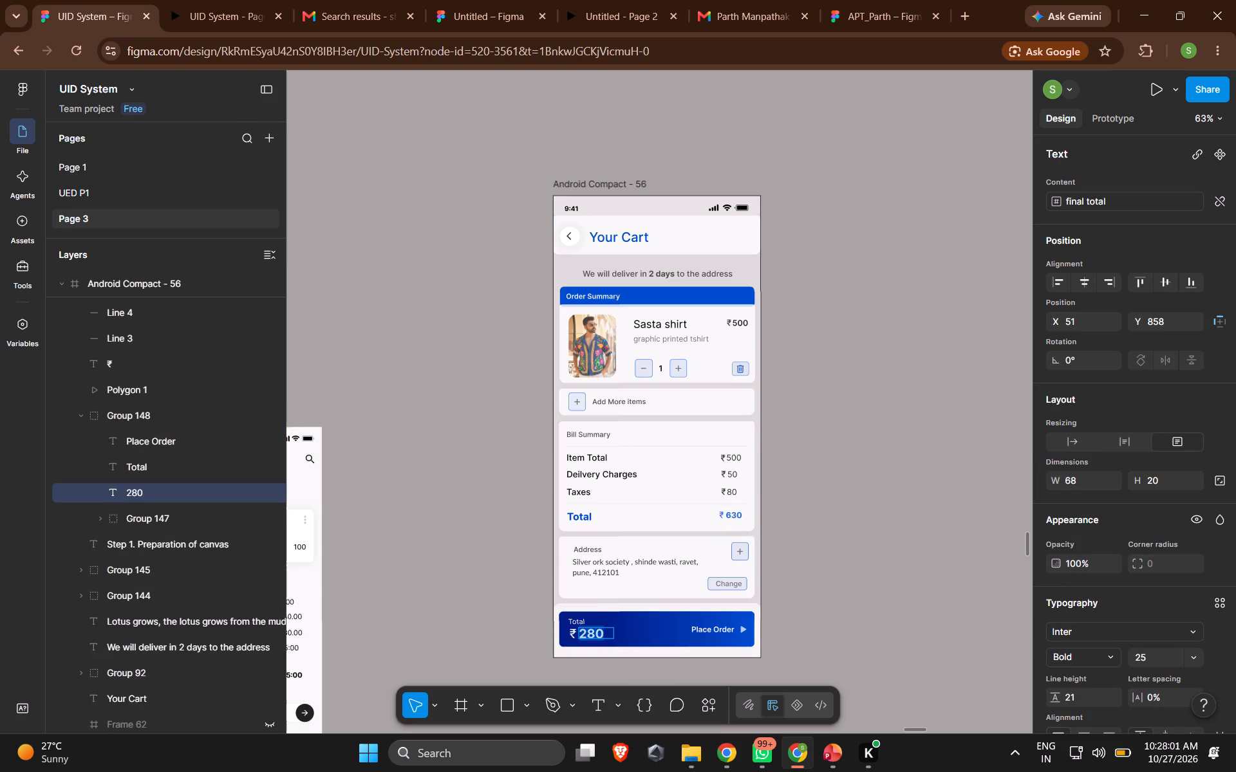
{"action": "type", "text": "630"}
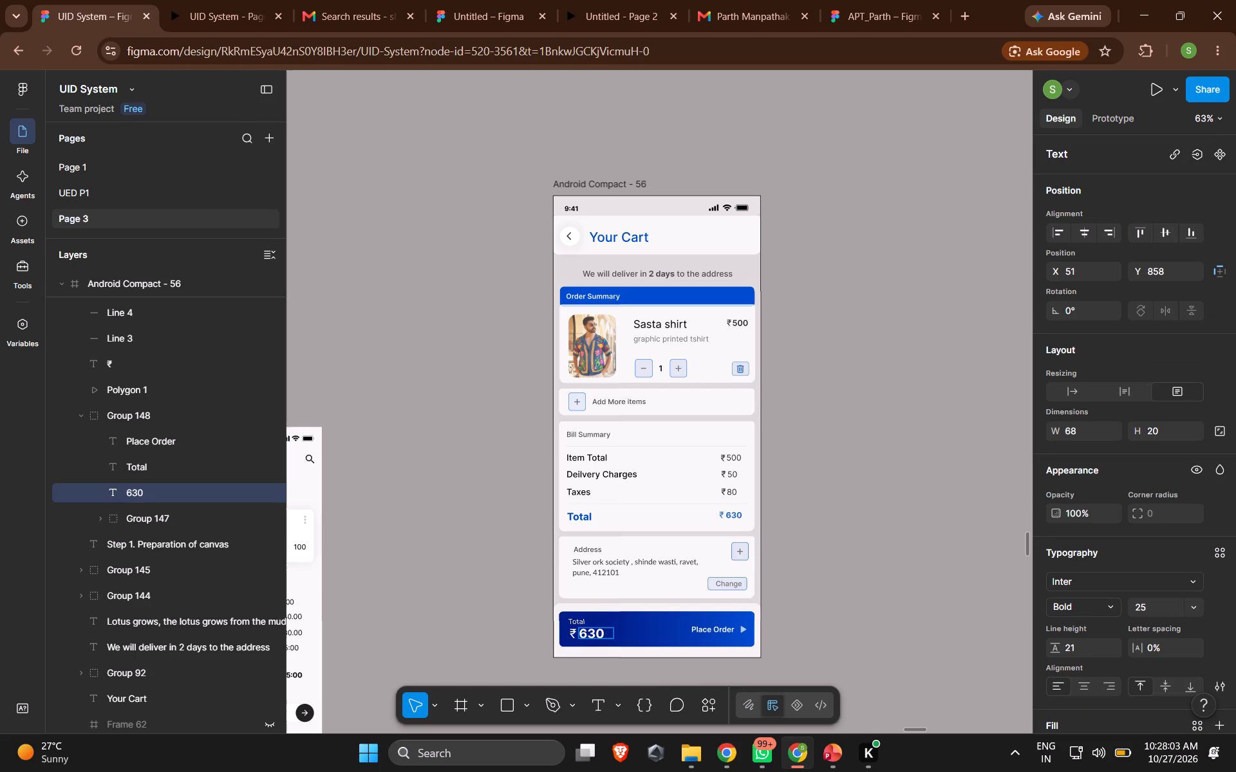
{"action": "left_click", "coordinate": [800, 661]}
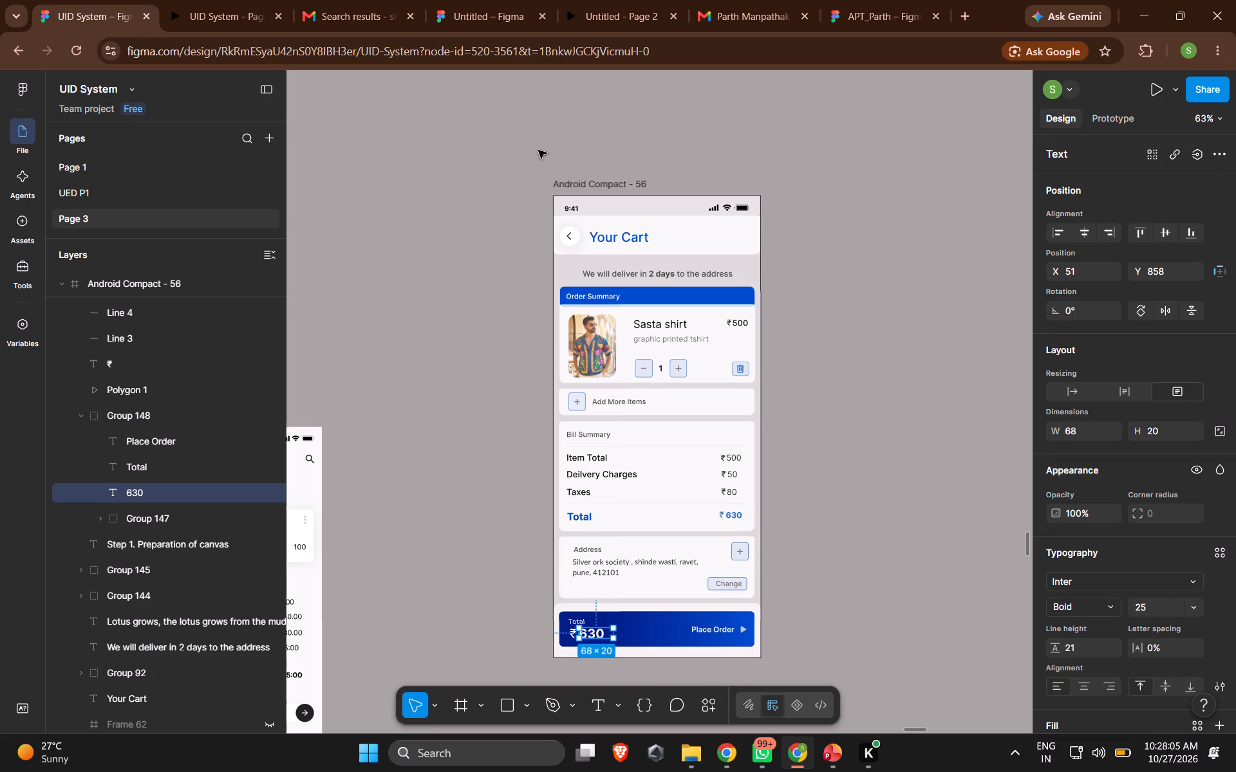
Present the Android Compact - 56 frame and test raising the shirt quantity to 8 and lowering it to 3, checking the Bill Summary amounts.
{"action": "left_click", "coordinate": [573, 184]}
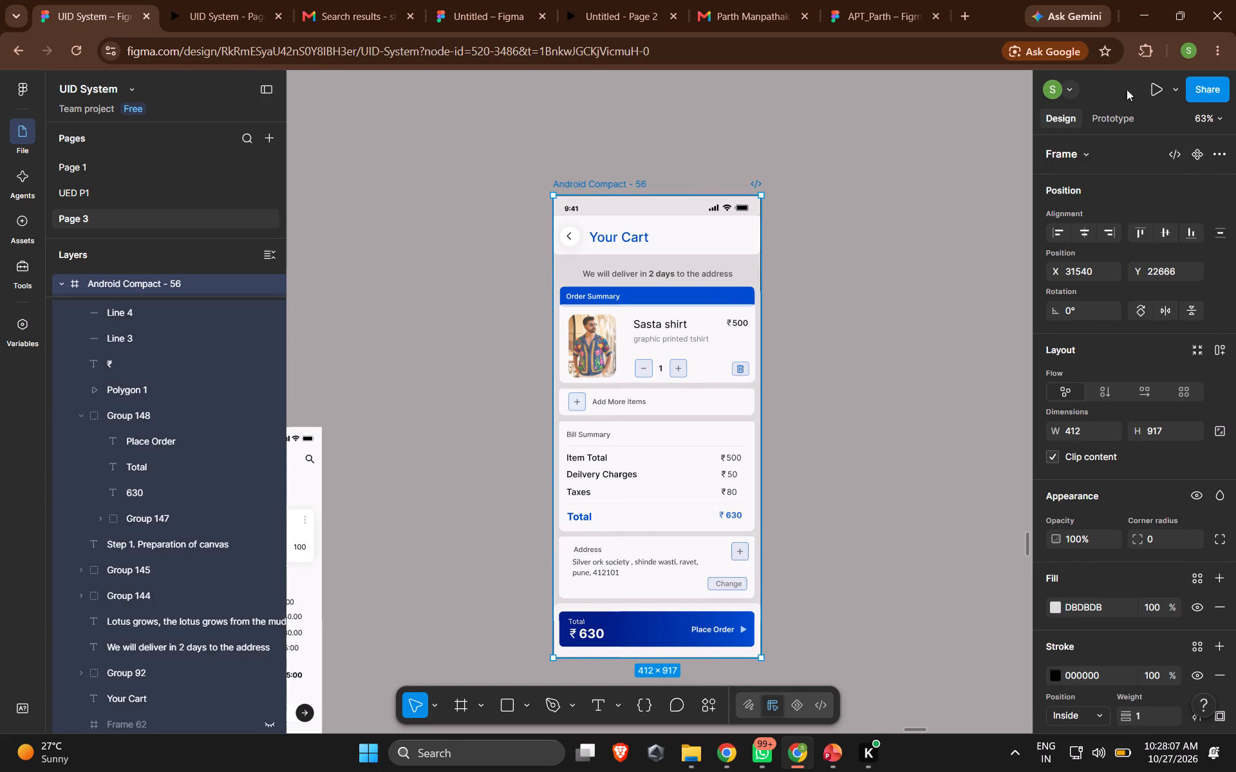
{"action": "left_click", "coordinate": [1159, 93]}
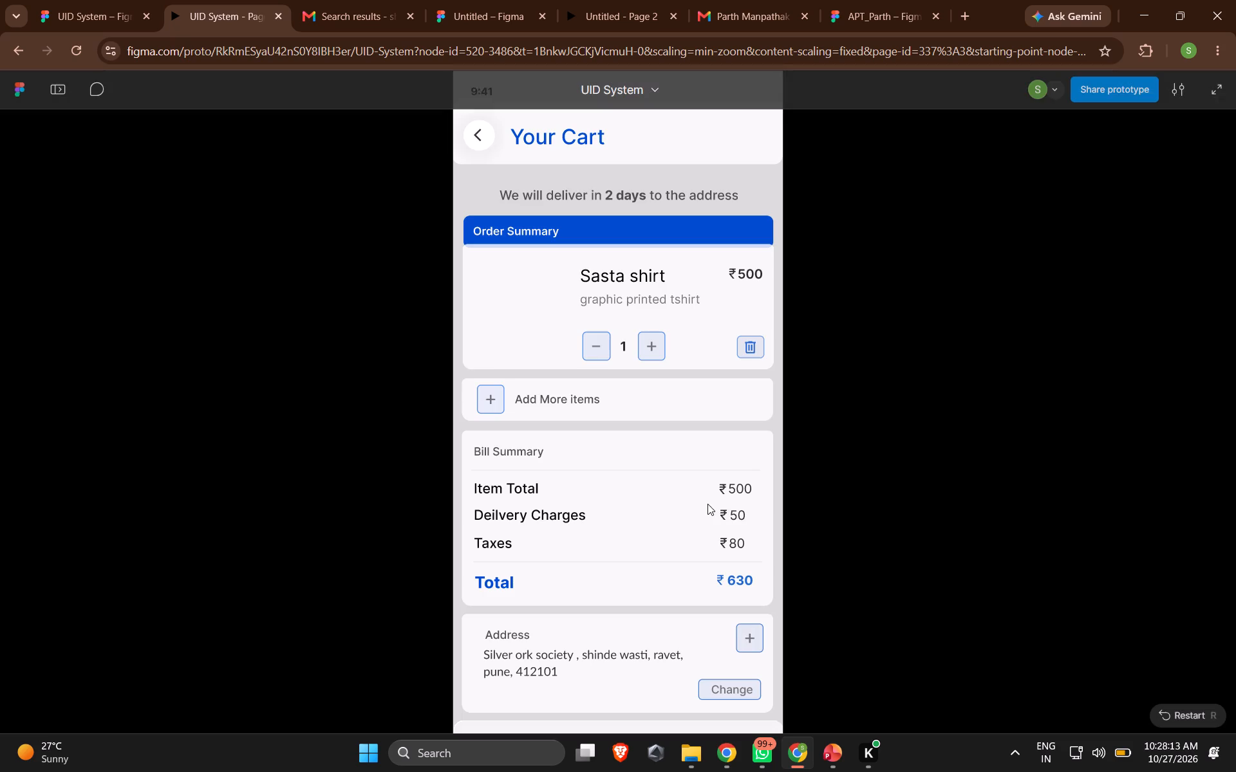
{"action": "left_click", "coordinate": [653, 350]}
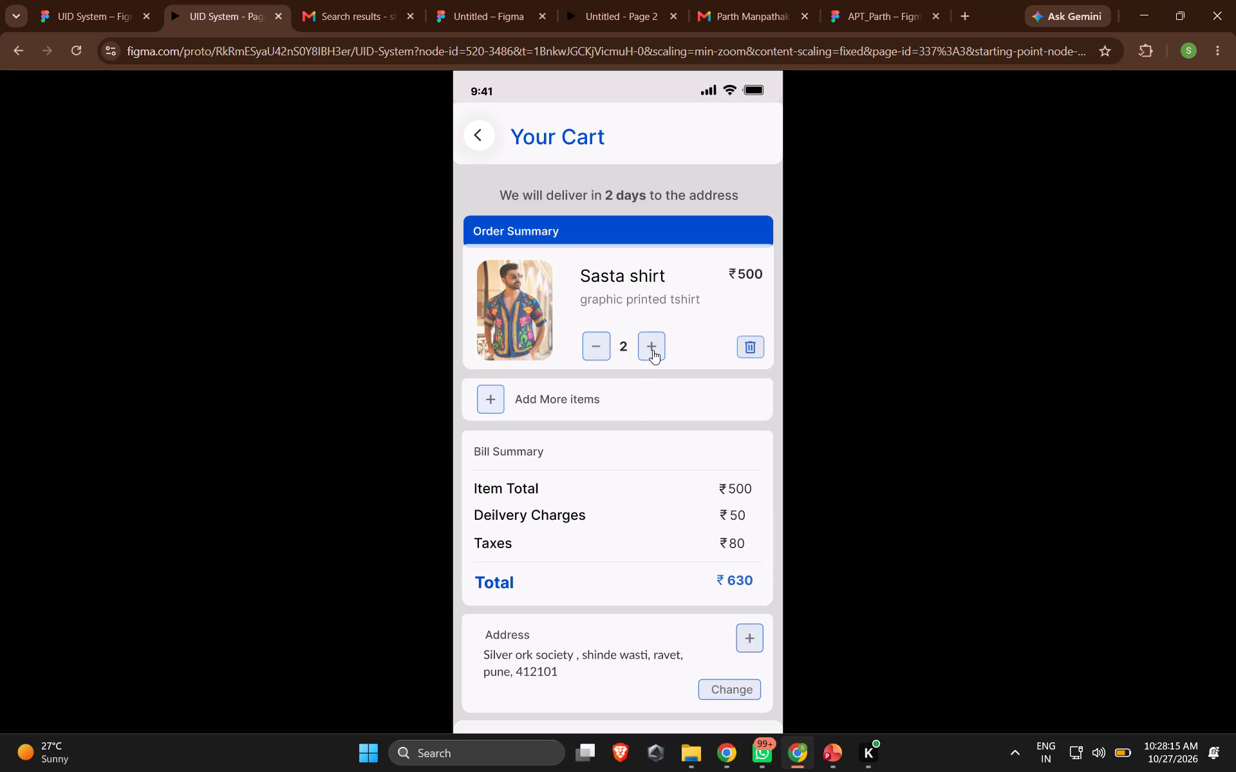
{"action": "left_click", "coordinate": [653, 350]}
{"action": "double_click", "coordinate": [653, 350]}
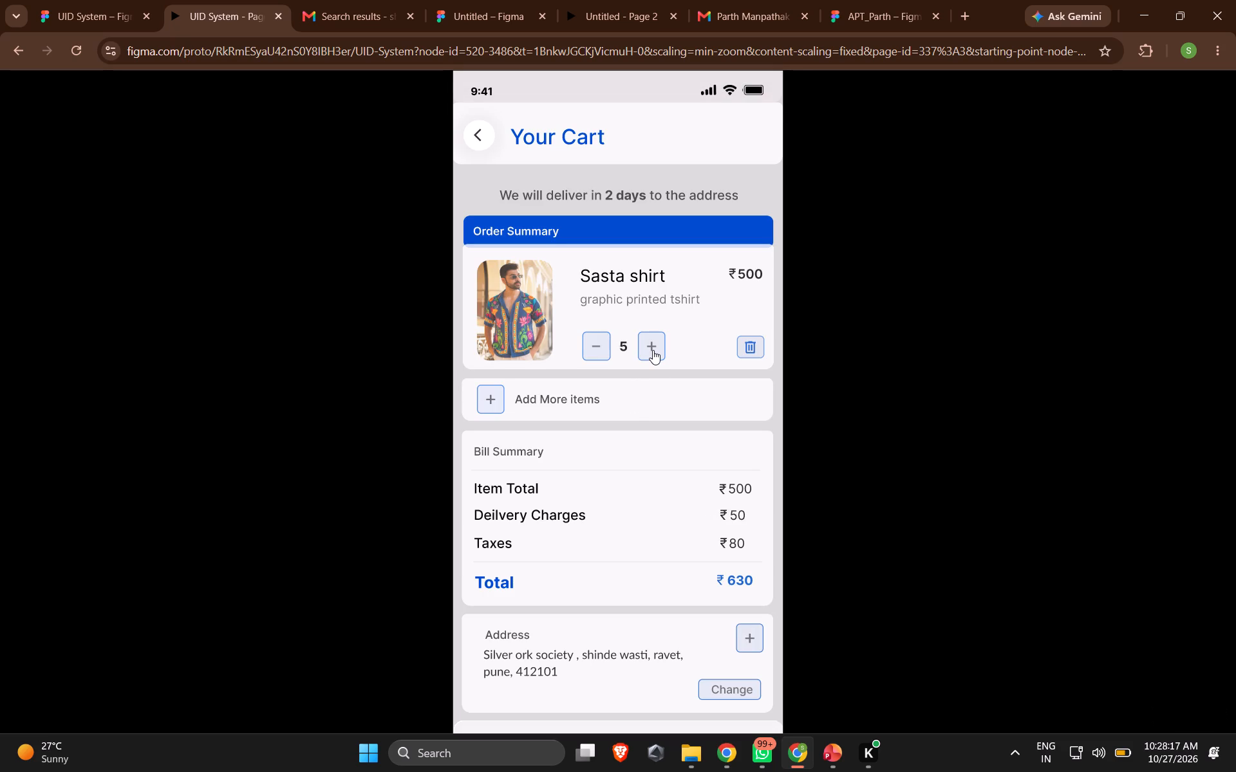
{"action": "right_click", "coordinate": [653, 350]}
{"action": "right_click", "coordinate": [653, 350]}
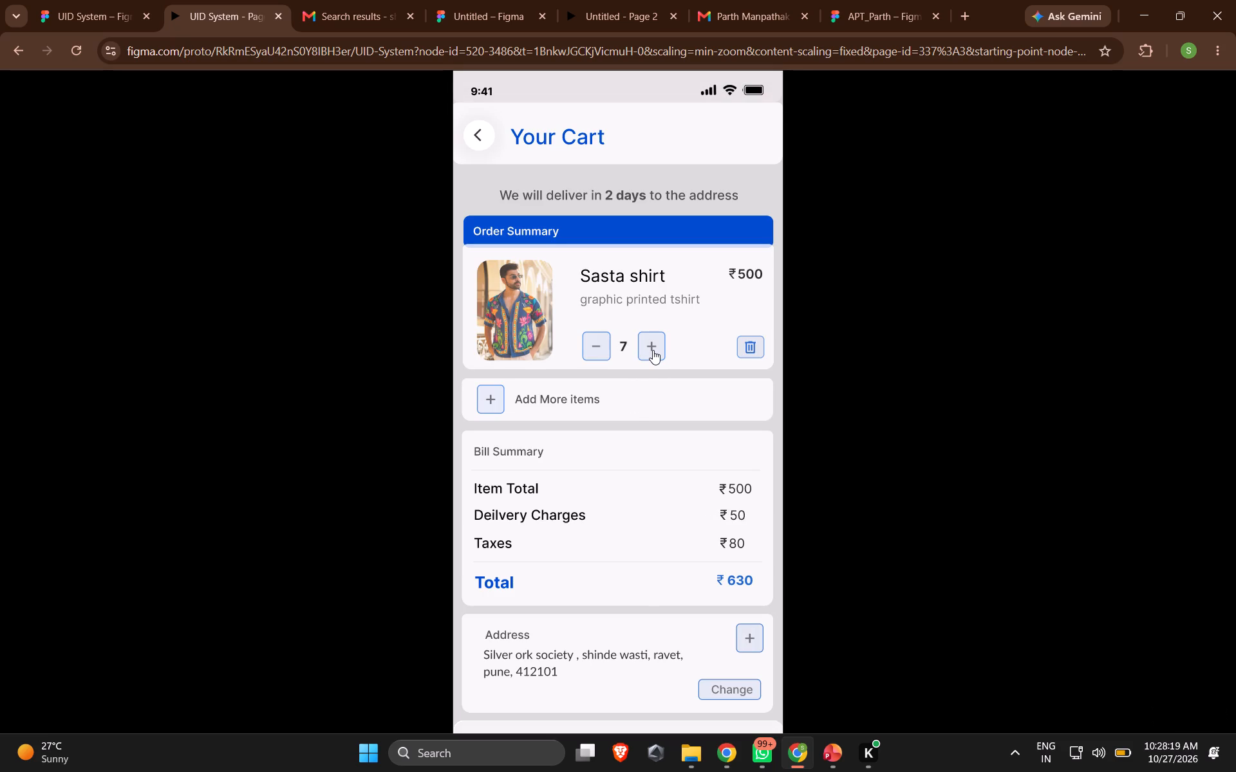
{"action": "right_click", "coordinate": [653, 350]}
{"action": "right_click", "coordinate": [653, 350]}
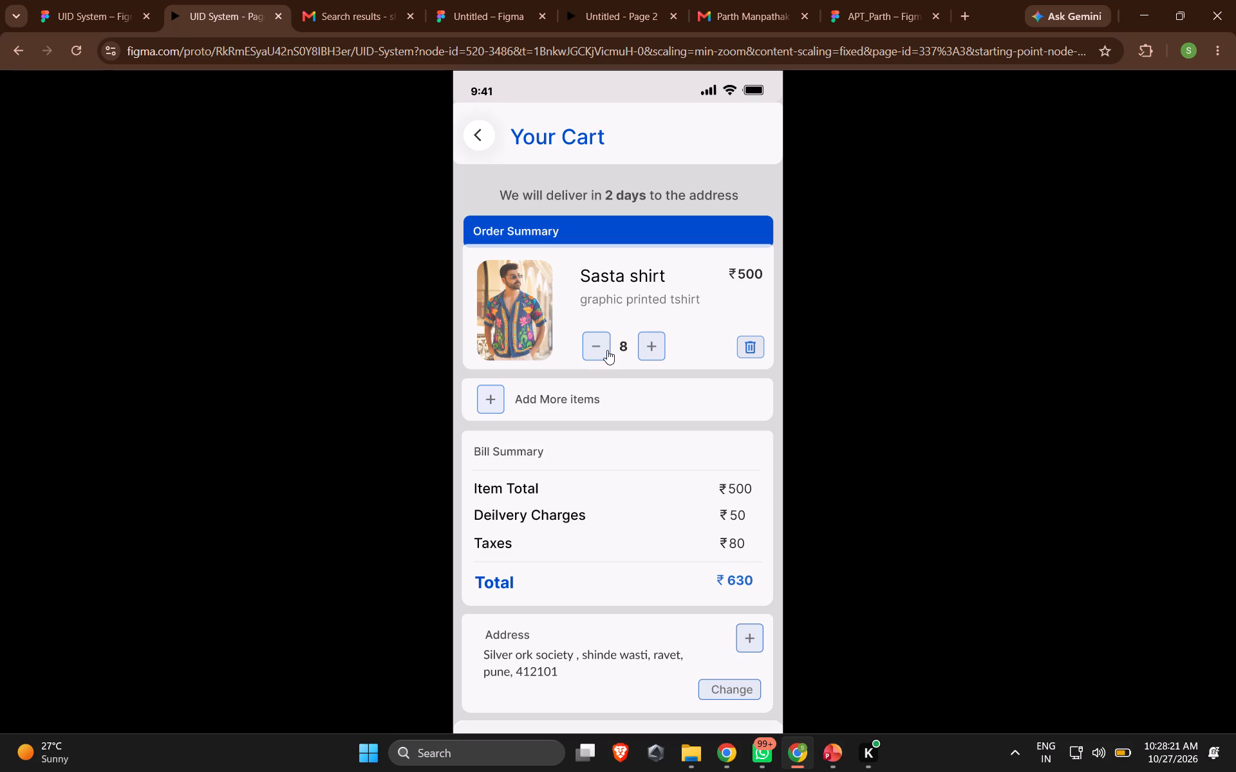
{"action": "left_click", "coordinate": [596, 346]}
{"action": "double_click", "coordinate": [596, 346]}
{"action": "left_click", "coordinate": [599, 365]}
{"action": "triple_click", "coordinate": [596, 346]}
Check the UID System variable values against the prototype's cart amounts, and view the Your Cart frame's prototype connections.
{"action": "left_click", "coordinate": [96, 1]}
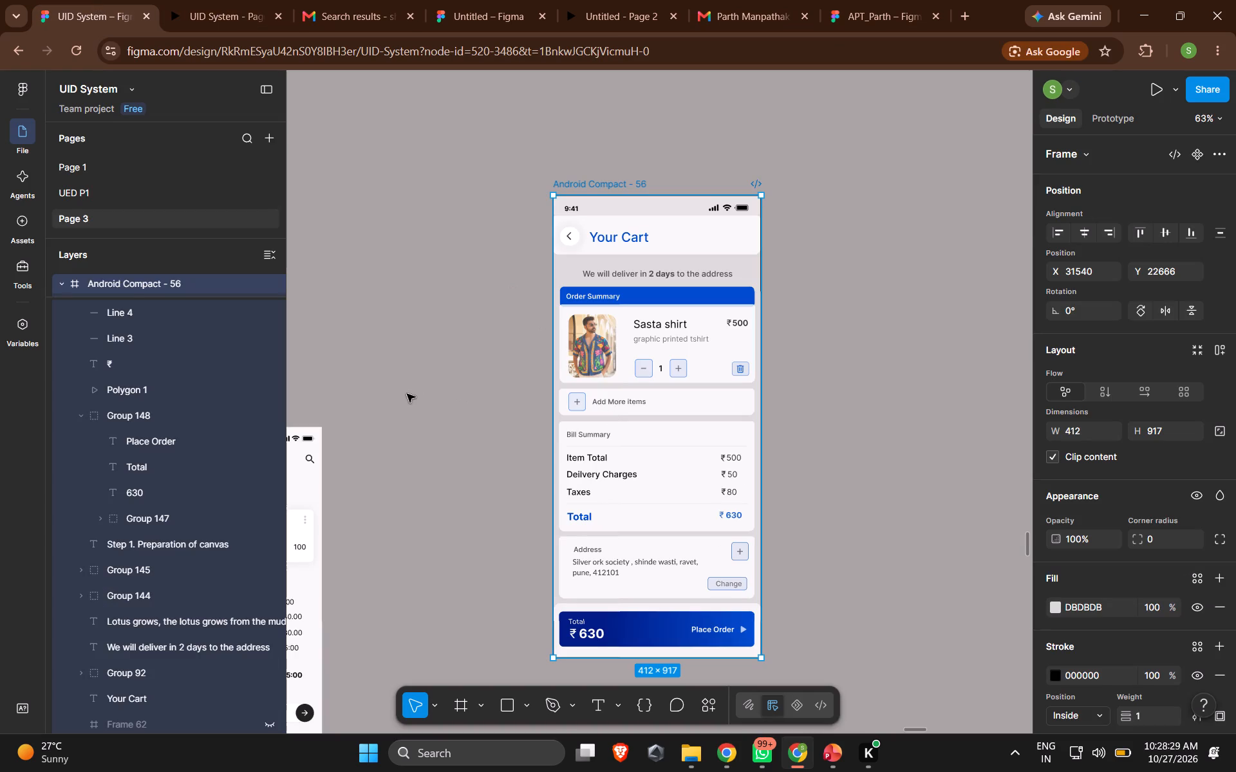
{"action": "left_click", "coordinate": [404, 407]}
{"action": "left_click", "coordinate": [25, 323]}
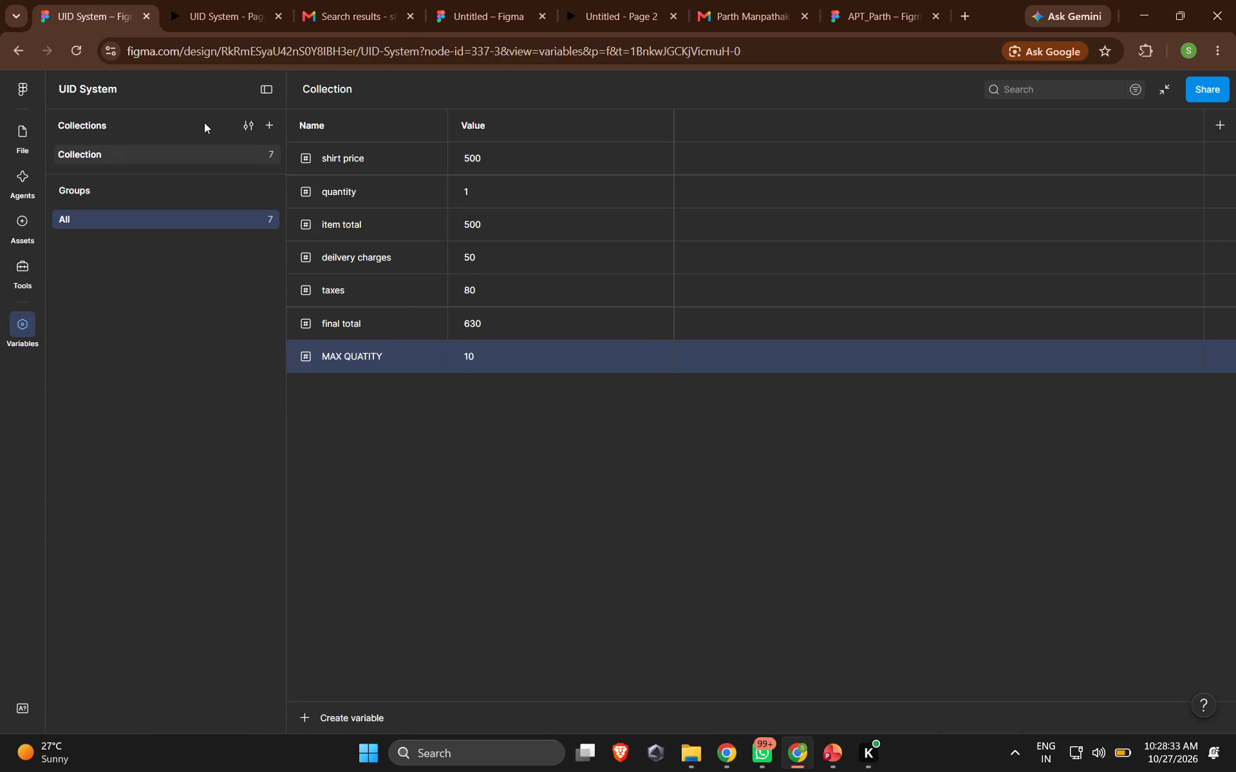
{"action": "left_click", "coordinate": [212, 8]}
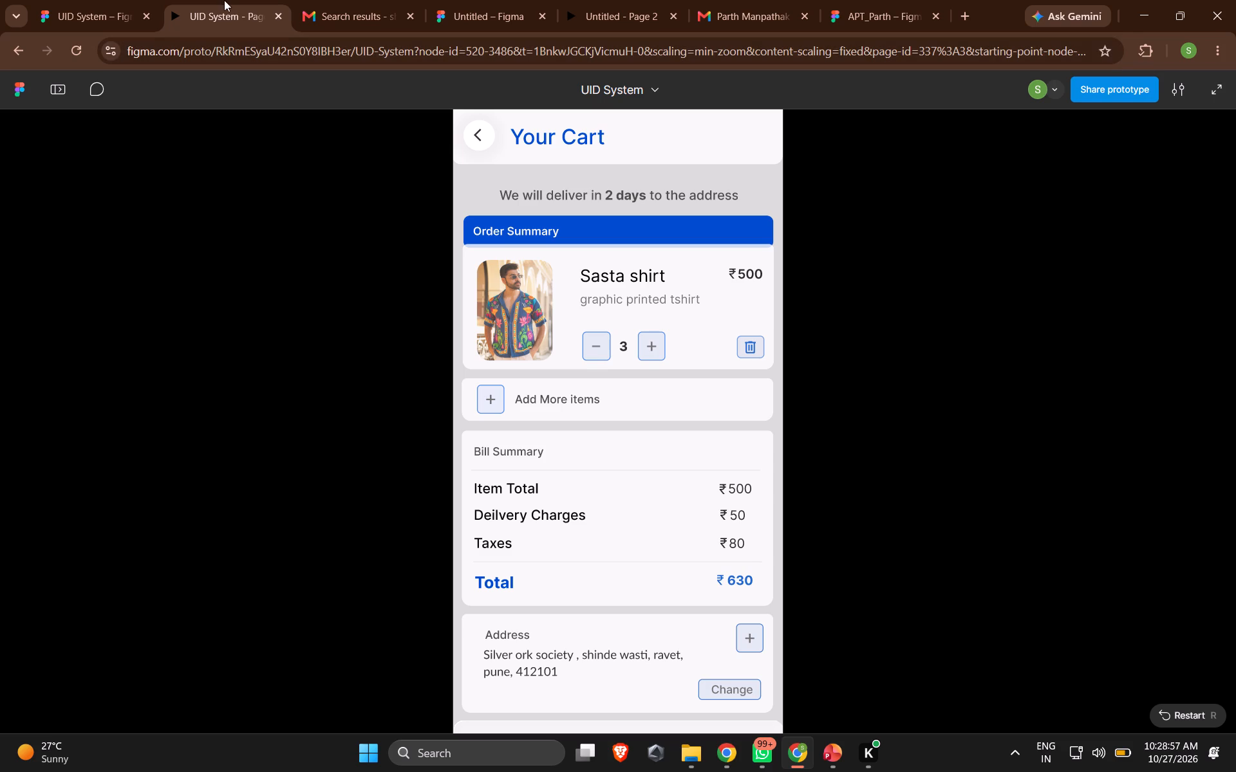
{"action": "left_click", "coordinate": [78, 4]}
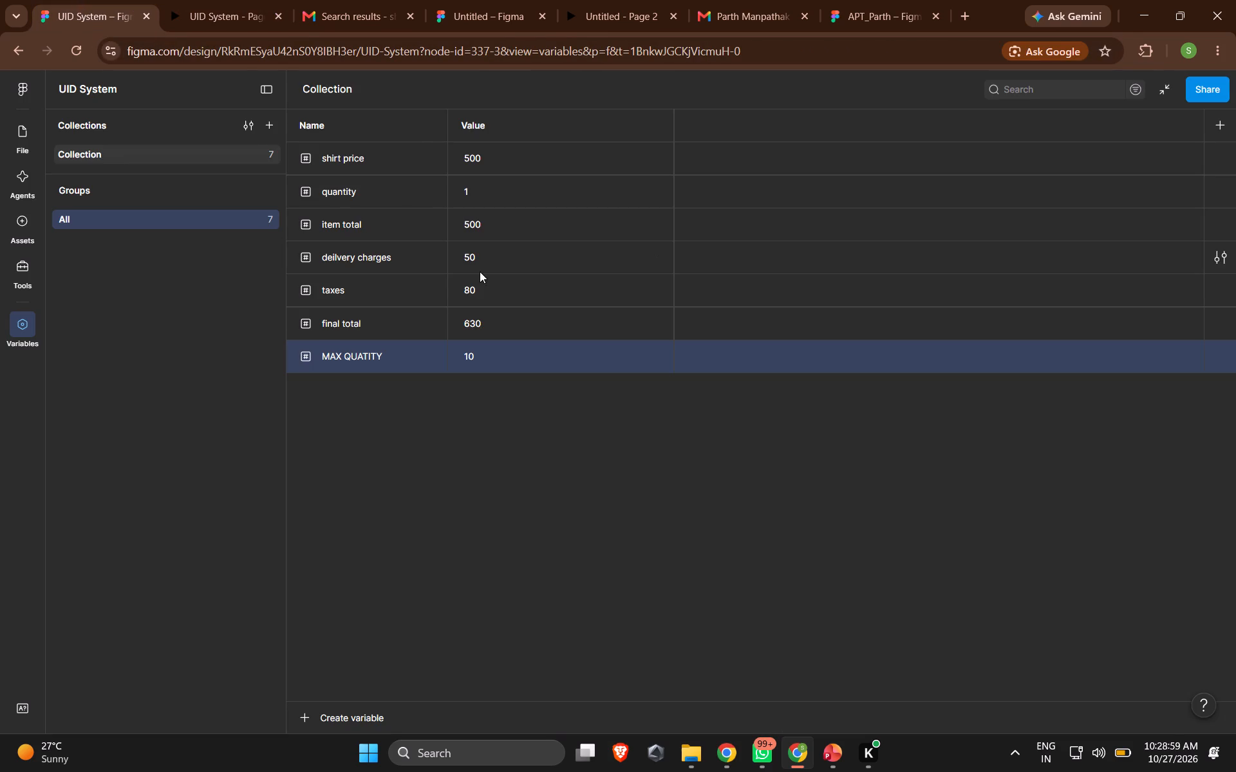
{"action": "left_click", "coordinate": [24, 140]}
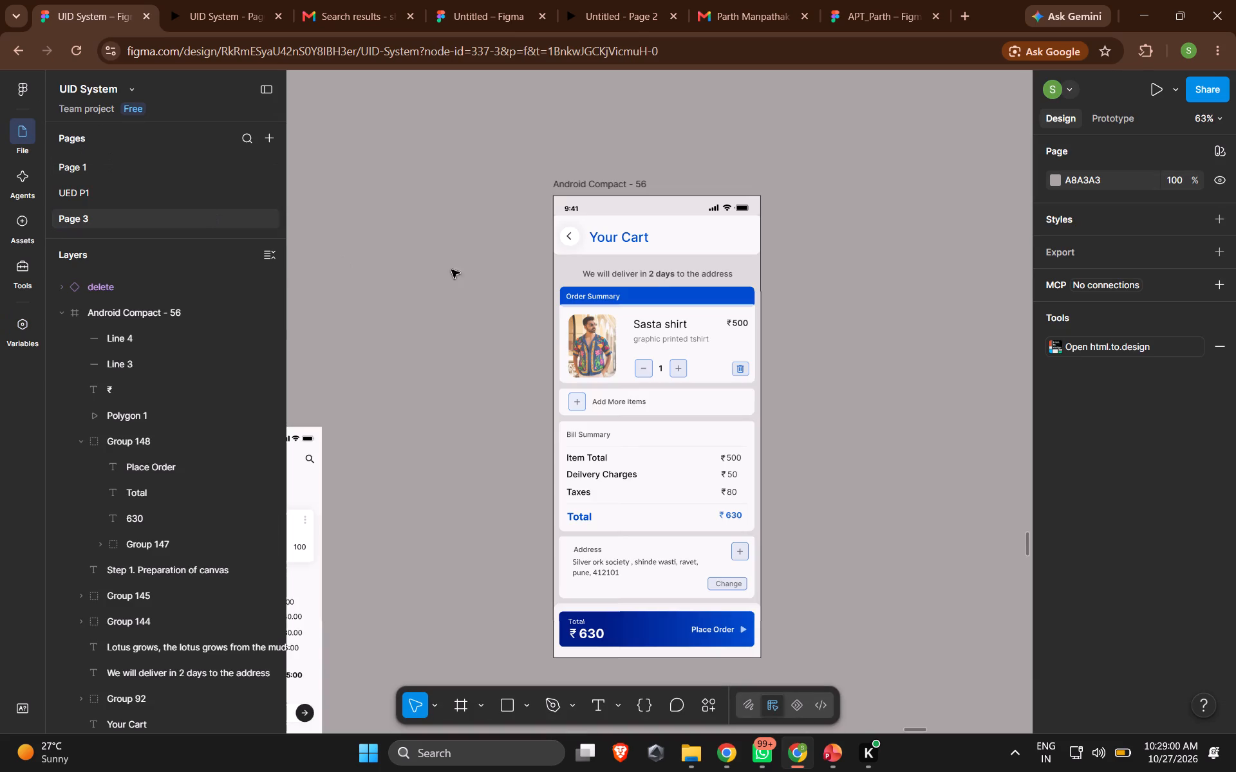
{"action": "left_click", "coordinate": [1110, 116]}
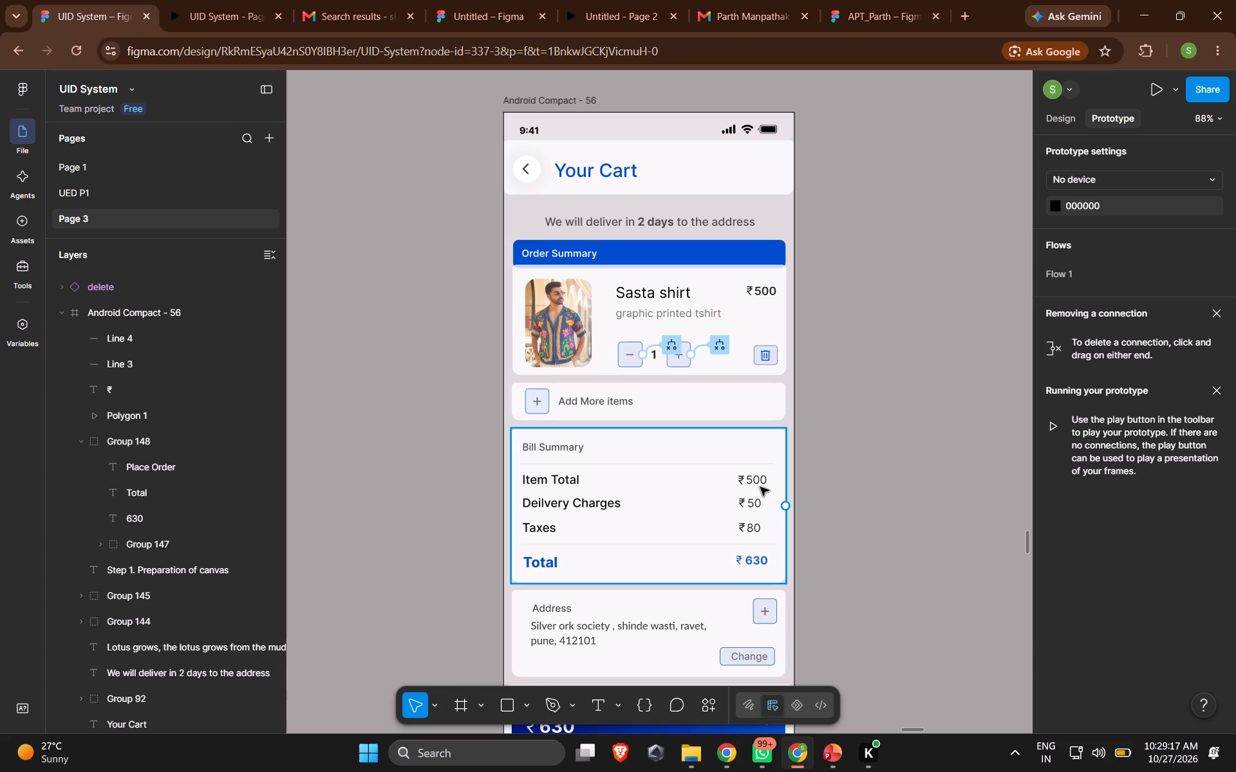
{"action": "left_click", "coordinate": [921, 486]}
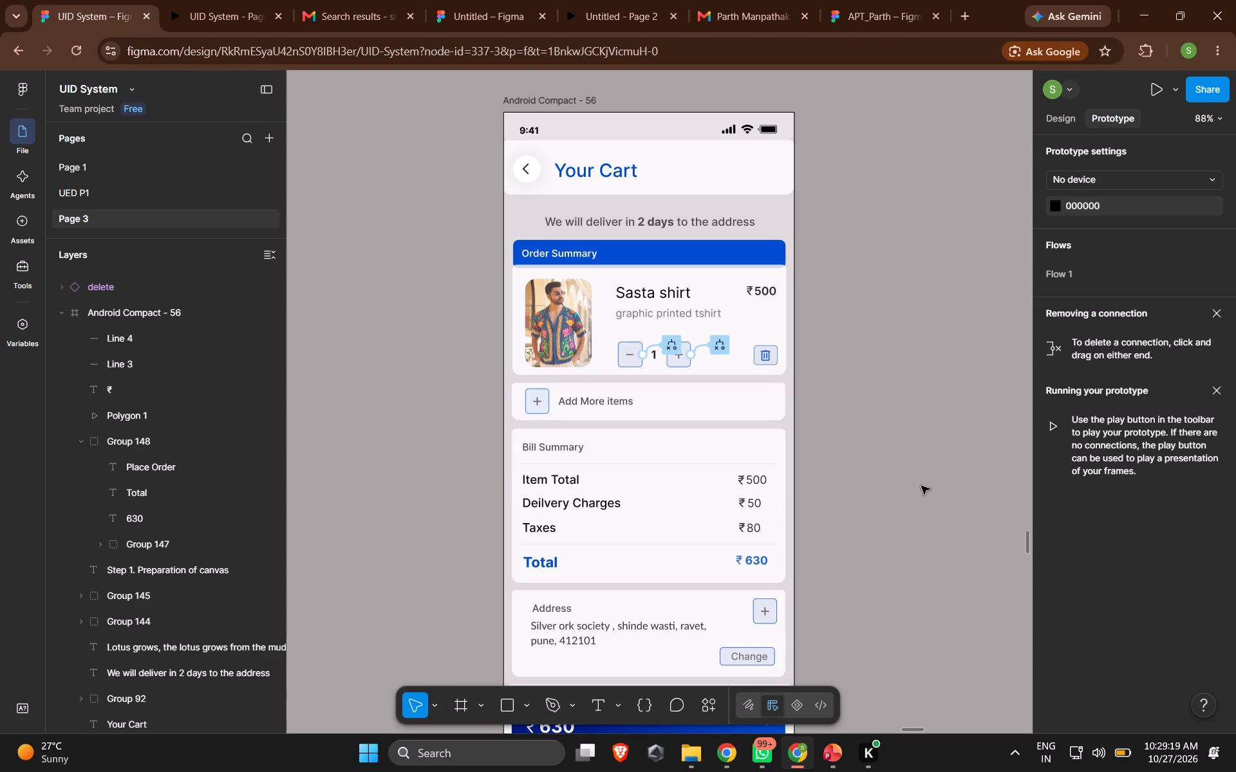
Undo the 630 text replacement in the Place Order bar.
{"action": "key", "text": "ctrl+z"}
{"action": "key", "text": "ctrl+z"}
{"action": "key", "text": "ctrl+z"}
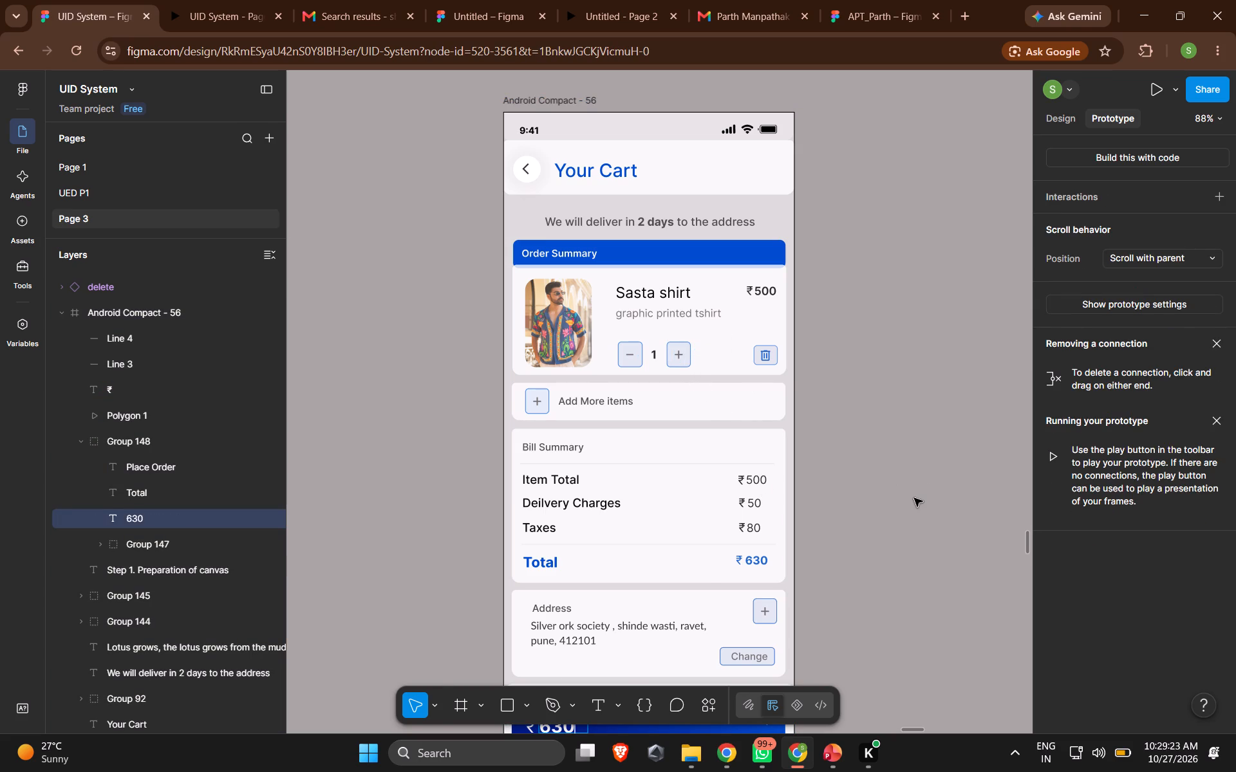
{"action": "left_click", "coordinate": [910, 501]}
{"action": "left_click", "coordinate": [910, 501]}
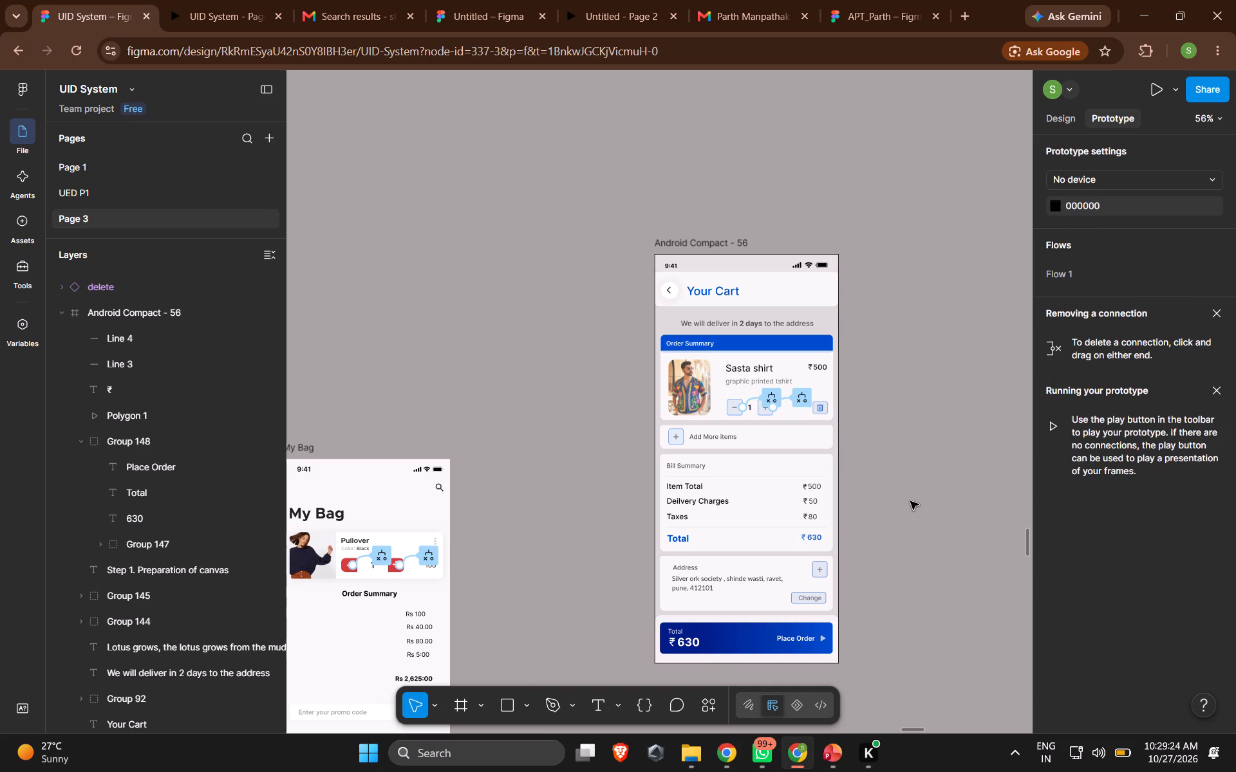
{"action": "key", "text": "ctrl+z"}
{"action": "key", "text": "ctrl+z"}
{"action": "key", "text": "ctrl+z"}
{"action": "key", "text": "ctrl+z"}
{"action": "key", "text": "ctrl+z"}
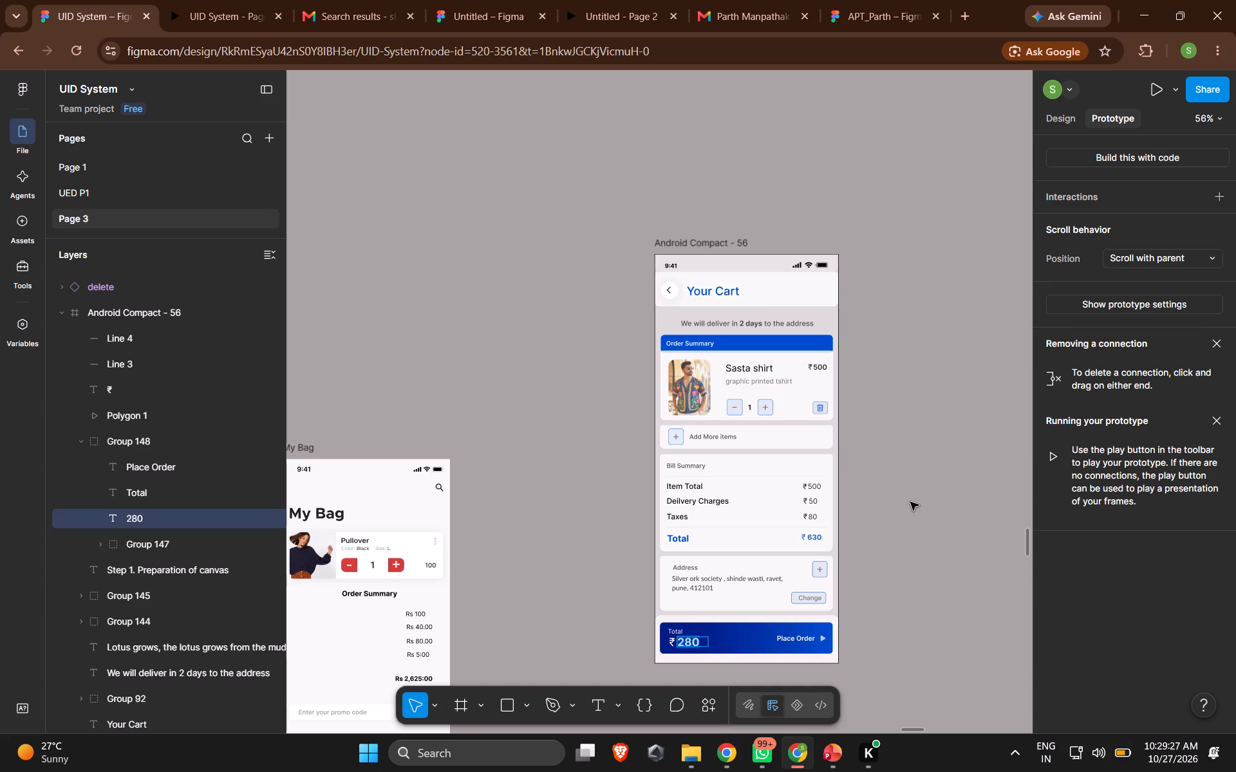
Undo the 630 text replacement of the Total amount in the Bill Summary.
{"action": "key", "text": "ctrl+z"}
{"action": "key", "text": "ctrl+z"}
{"action": "key", "text": "ctrl+z"}
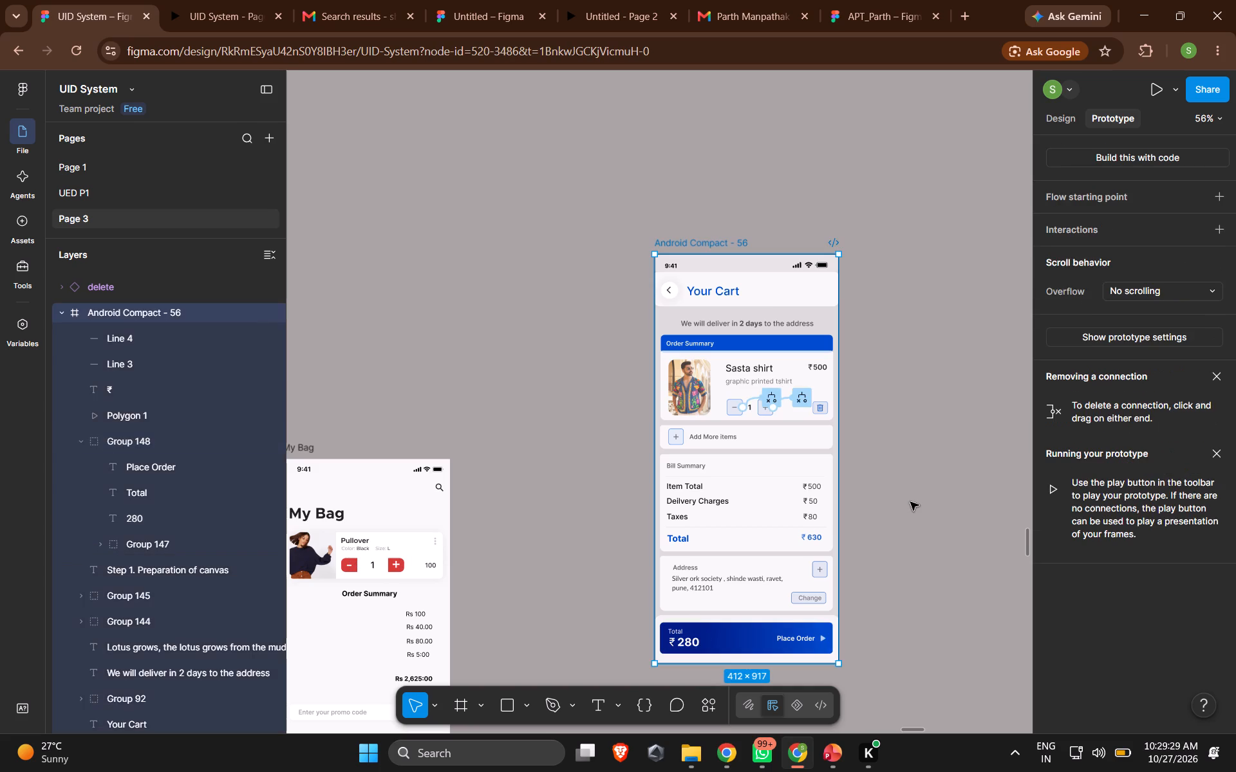
{"action": "key", "text": "ctrl+z"}
{"action": "key", "text": "ctrl+z"}
{"action": "key", "text": "ctrl+z"}
{"action": "key", "text": "ctrl+z"}
{"action": "key", "text": "ctrl+z"}
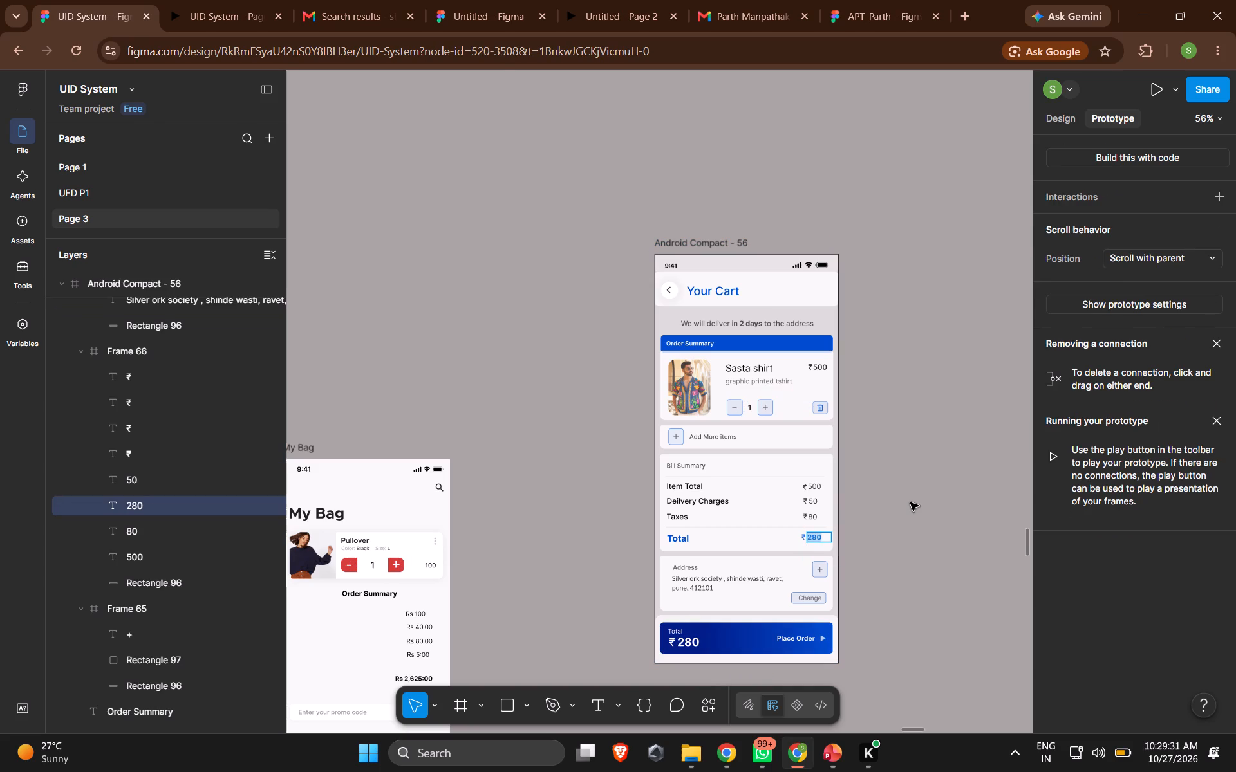
{"action": "left_click", "coordinate": [901, 518]}
{"action": "left_click", "coordinate": [913, 546]}
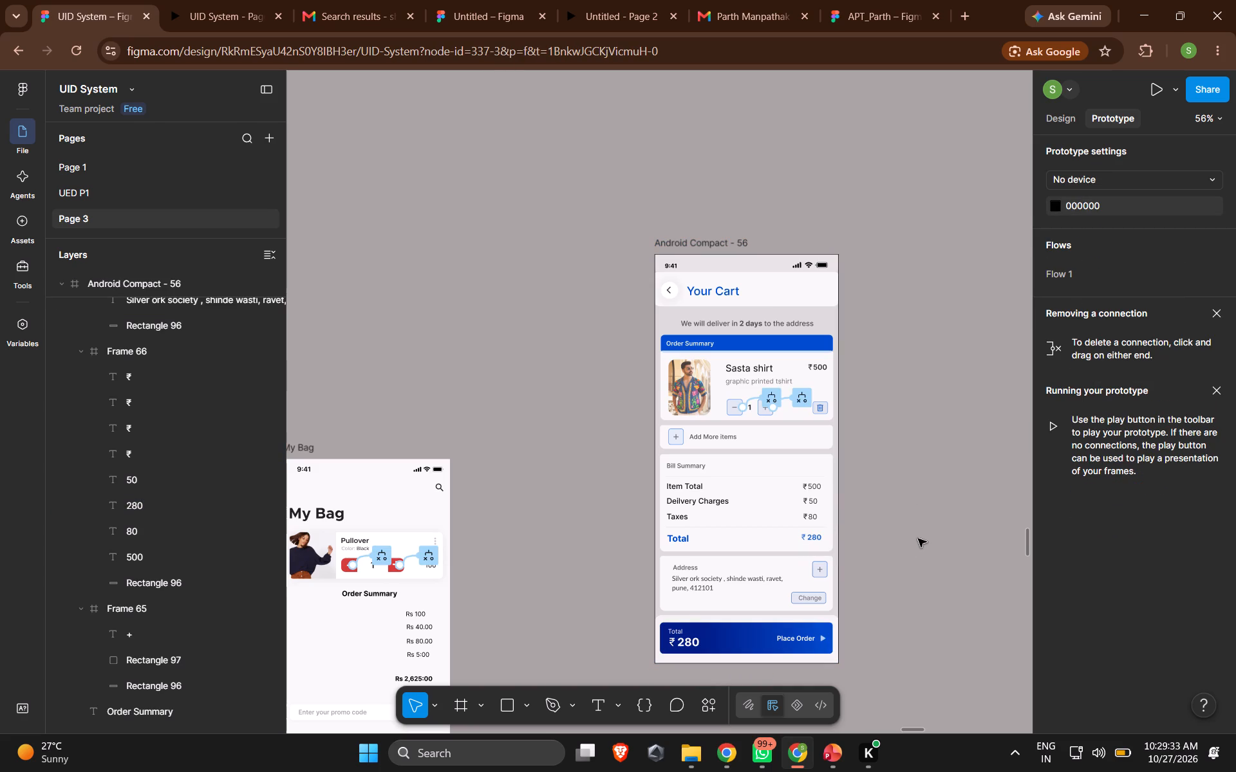
{"action": "left_click", "coordinate": [914, 538]}
{"action": "left_click", "coordinate": [909, 455]}
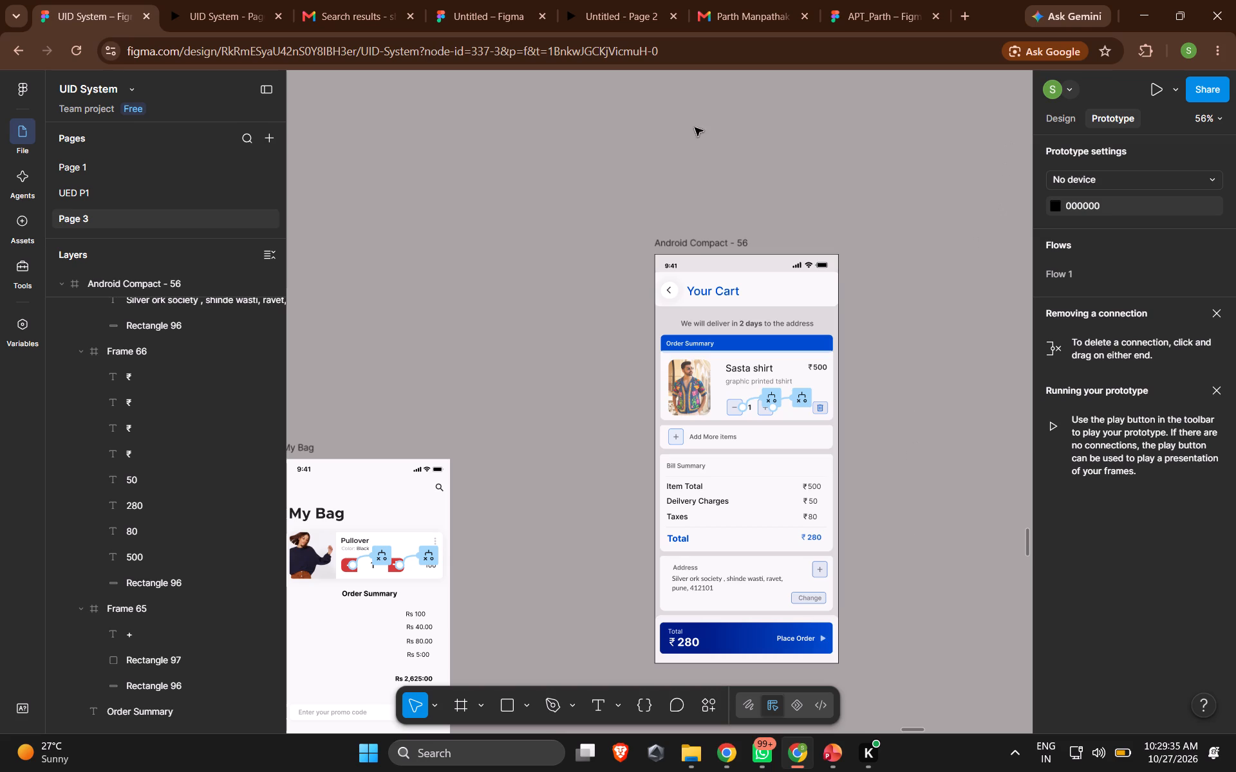
Reload the cart prototype, vary the shirt quantity between 1 and 3 while checking the Bill Summary Total, and return to the design file.
{"action": "left_click", "coordinate": [227, 23]}
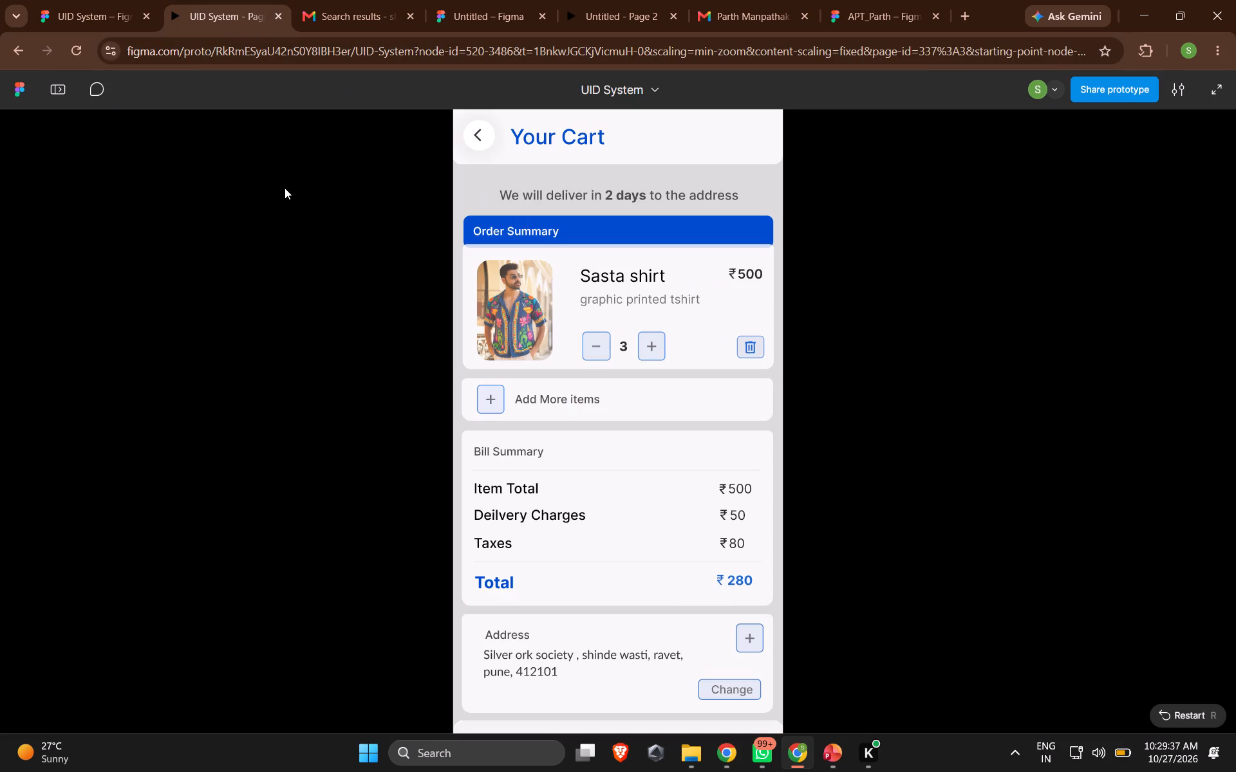
{"action": "left_click", "coordinate": [95, 12]}
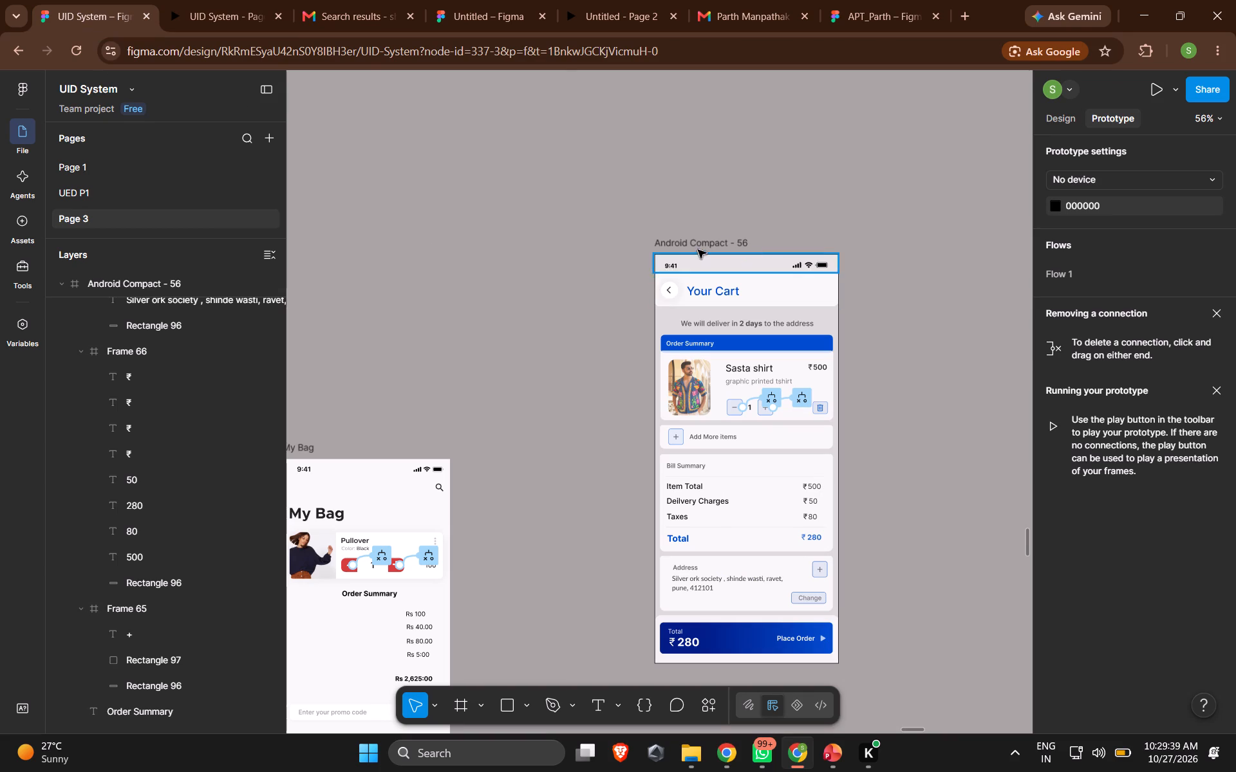
{"action": "left_click", "coordinate": [698, 246]}
{"action": "left_click", "coordinate": [185, 0]}
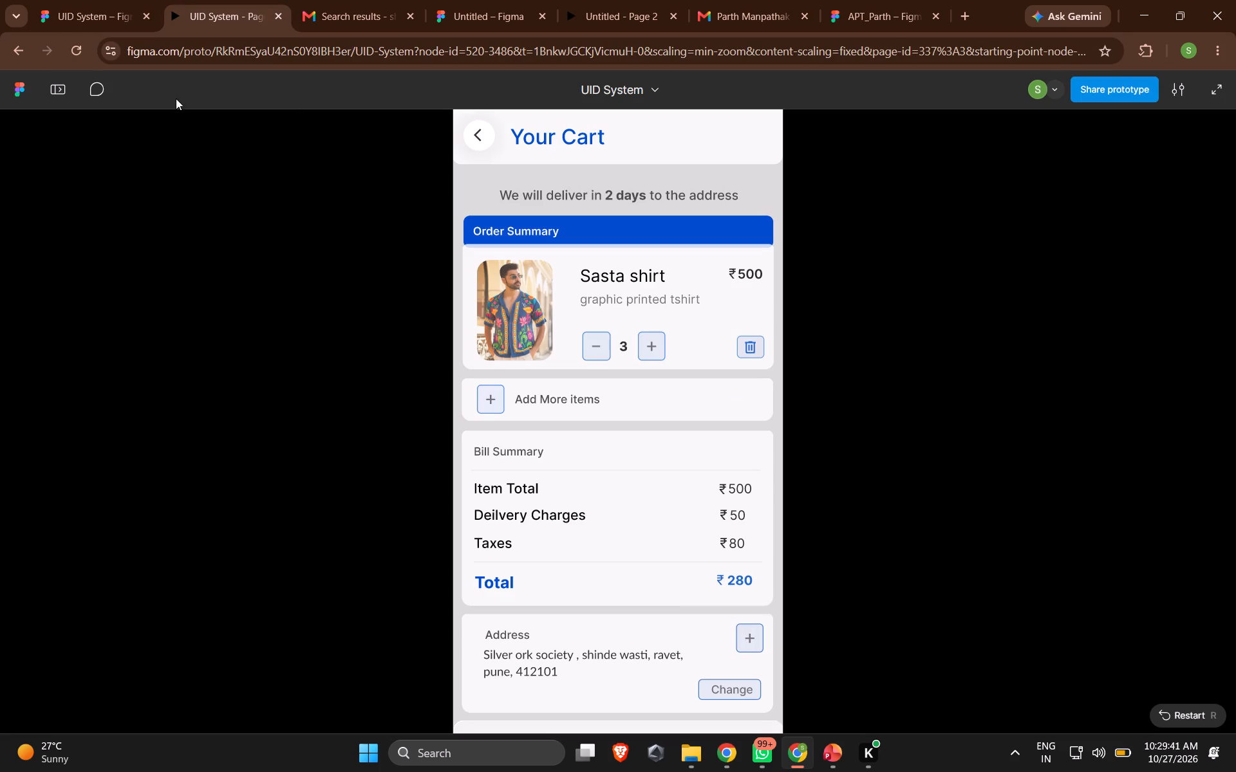
{"action": "left_click", "coordinate": [77, 60]}
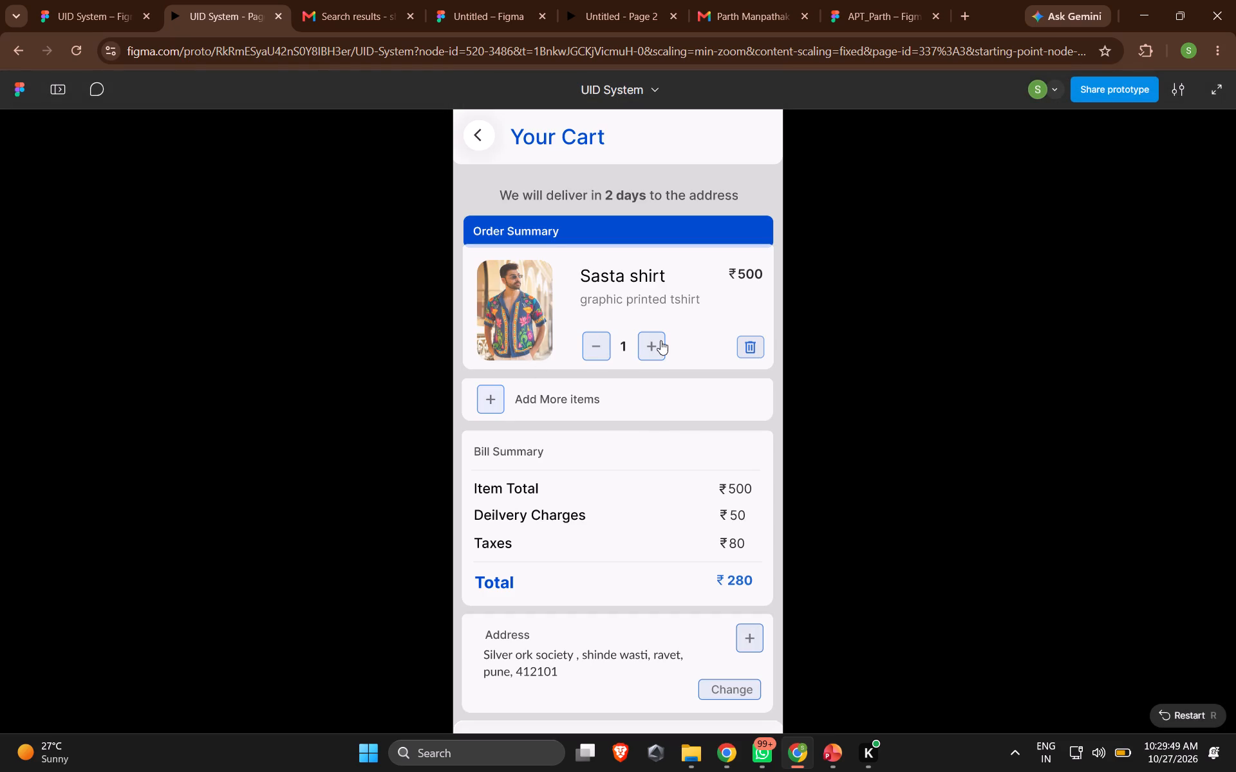
{"action": "left_click", "coordinate": [657, 345]}
{"action": "left_click", "coordinate": [657, 345]}
{"action": "left_click", "coordinate": [657, 345]}
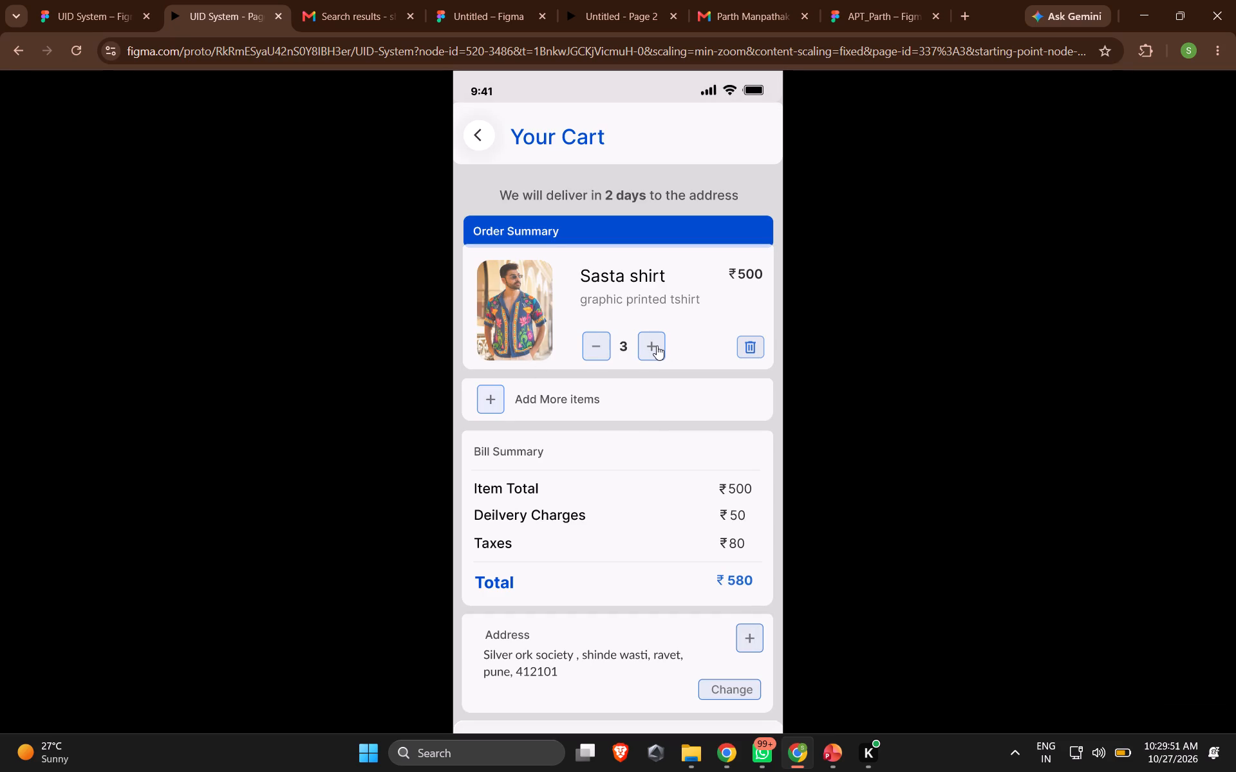
{"action": "left_click", "coordinate": [594, 349]}
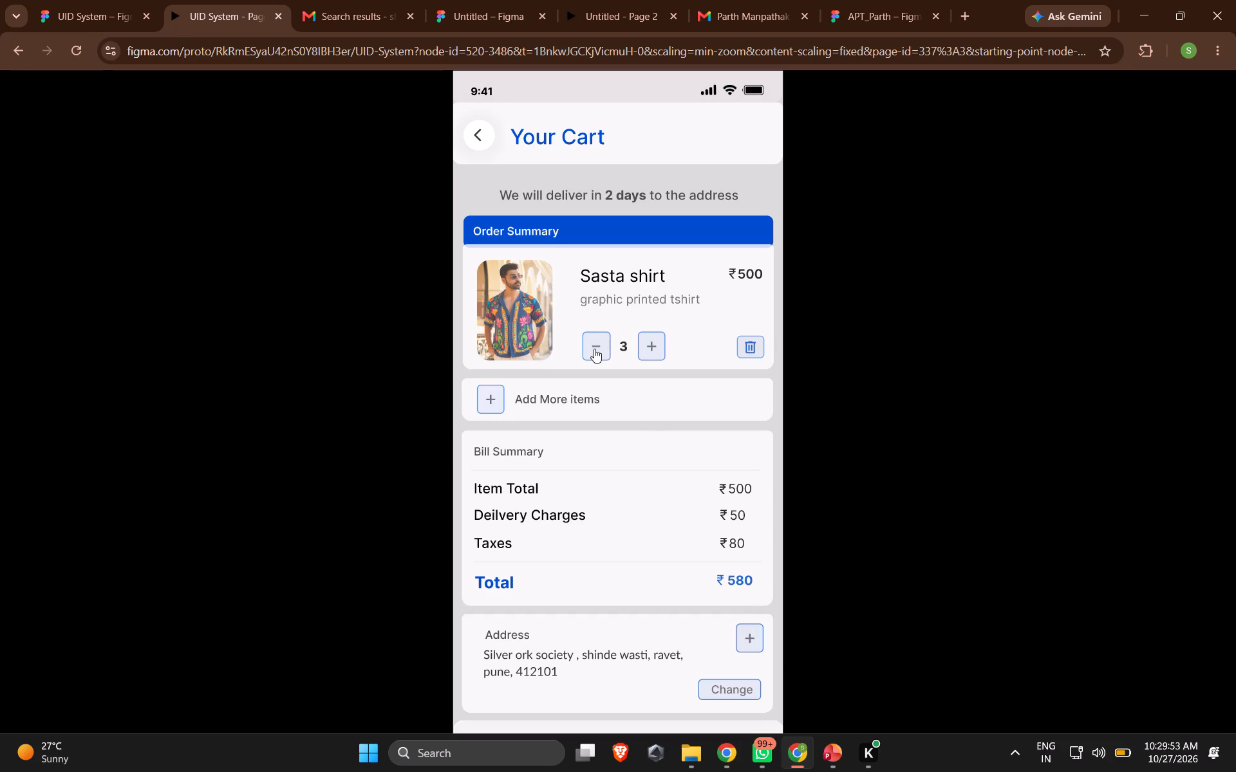
{"action": "left_click", "coordinate": [594, 349]}
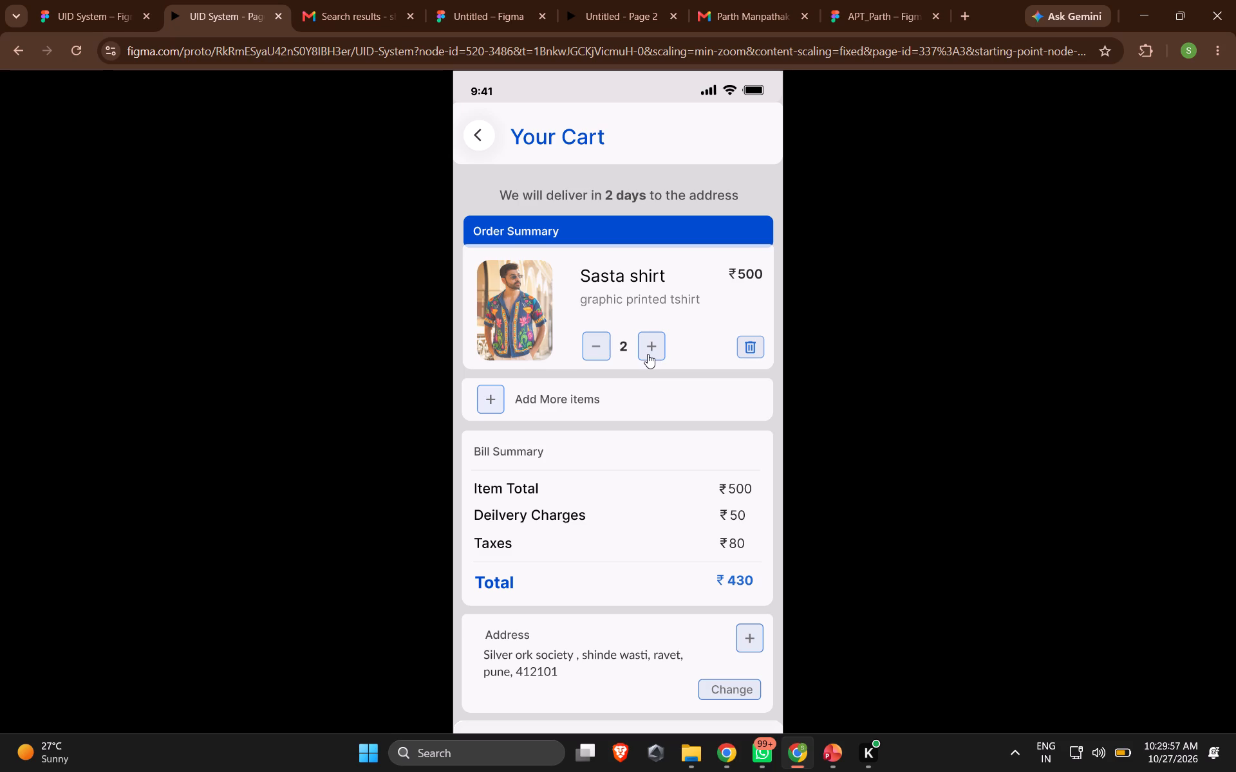
{"action": "left_click", "coordinate": [648, 354]}
{"action": "left_click", "coordinate": [92, 11]}
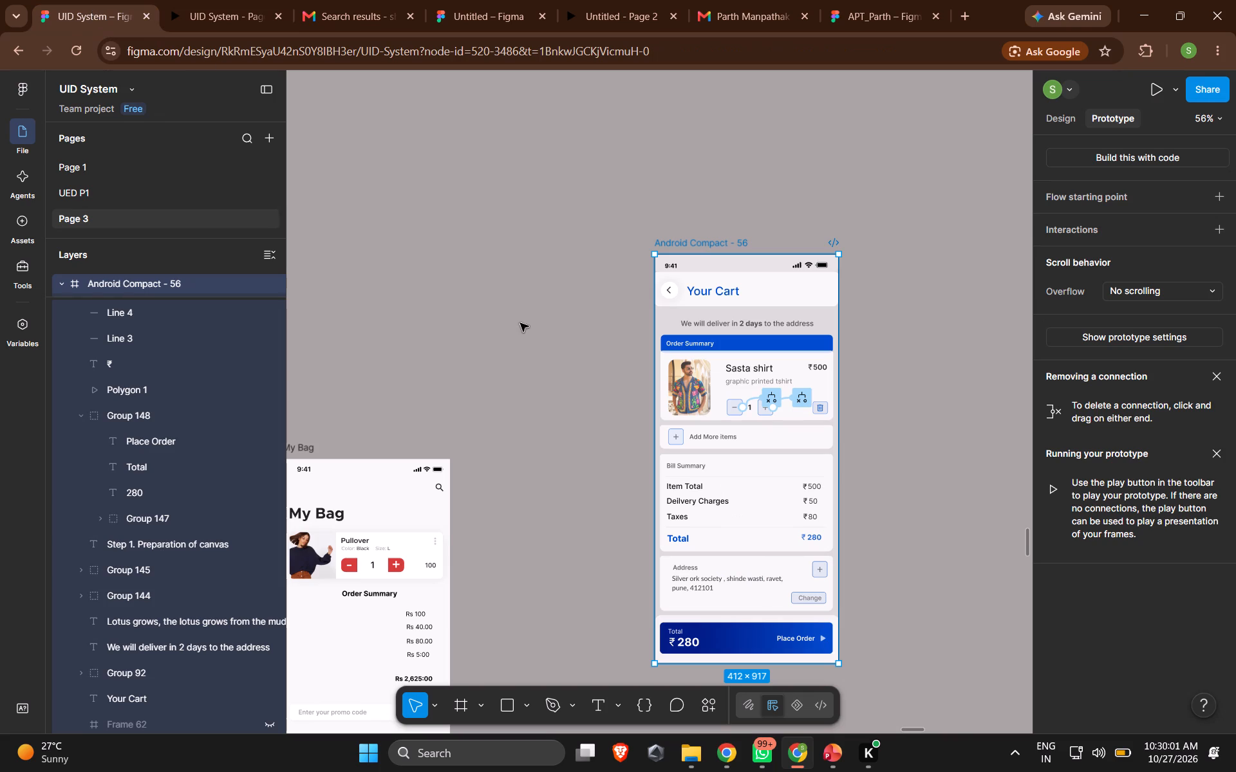
Undo further recent edits in the Your Cart frame.
{"action": "left_click", "coordinate": [538, 373]}
{"action": "key", "text": "ctrl+z"}
{"action": "key", "text": "ctrl+z"}
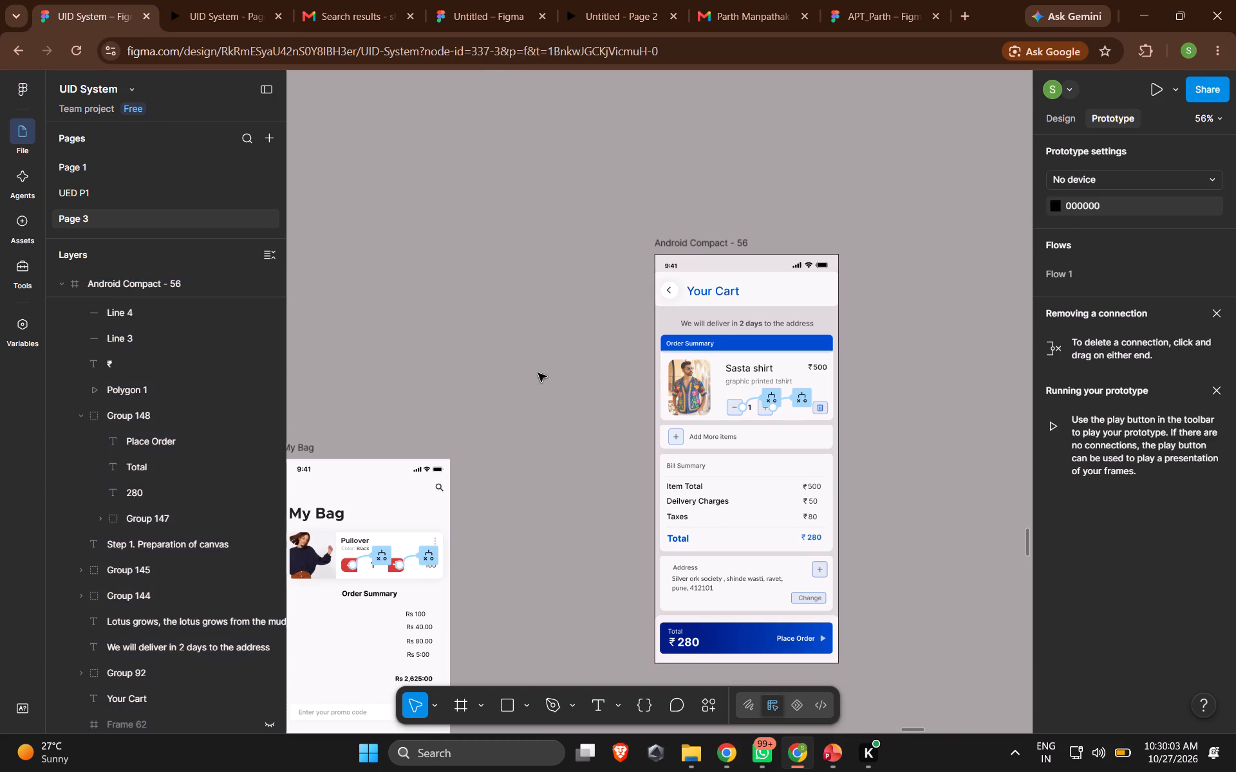
{"action": "key", "text": "ctrl+z"}
{"action": "key", "text": "ctrl+z"}
{"action": "key", "text": "ctrl+z"}
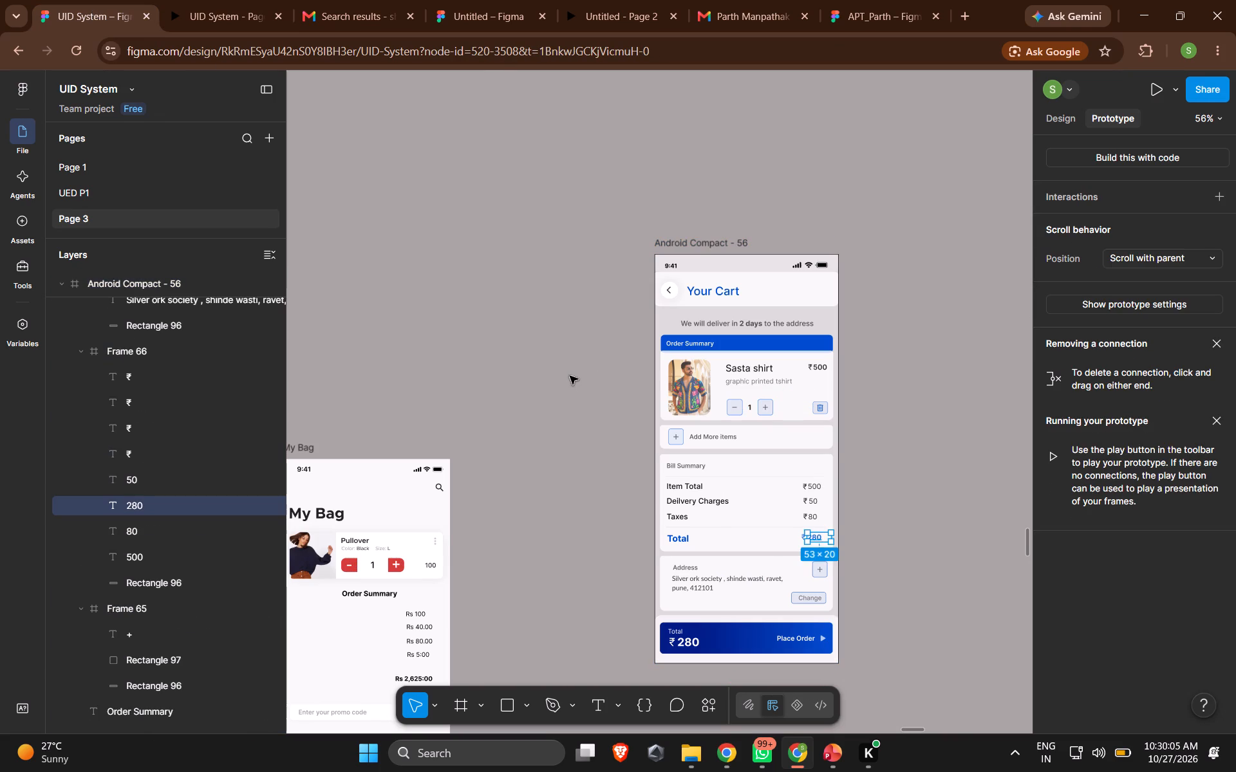
{"action": "key", "text": "ctrl+z"}
{"action": "key", "text": "ctrl+z"}
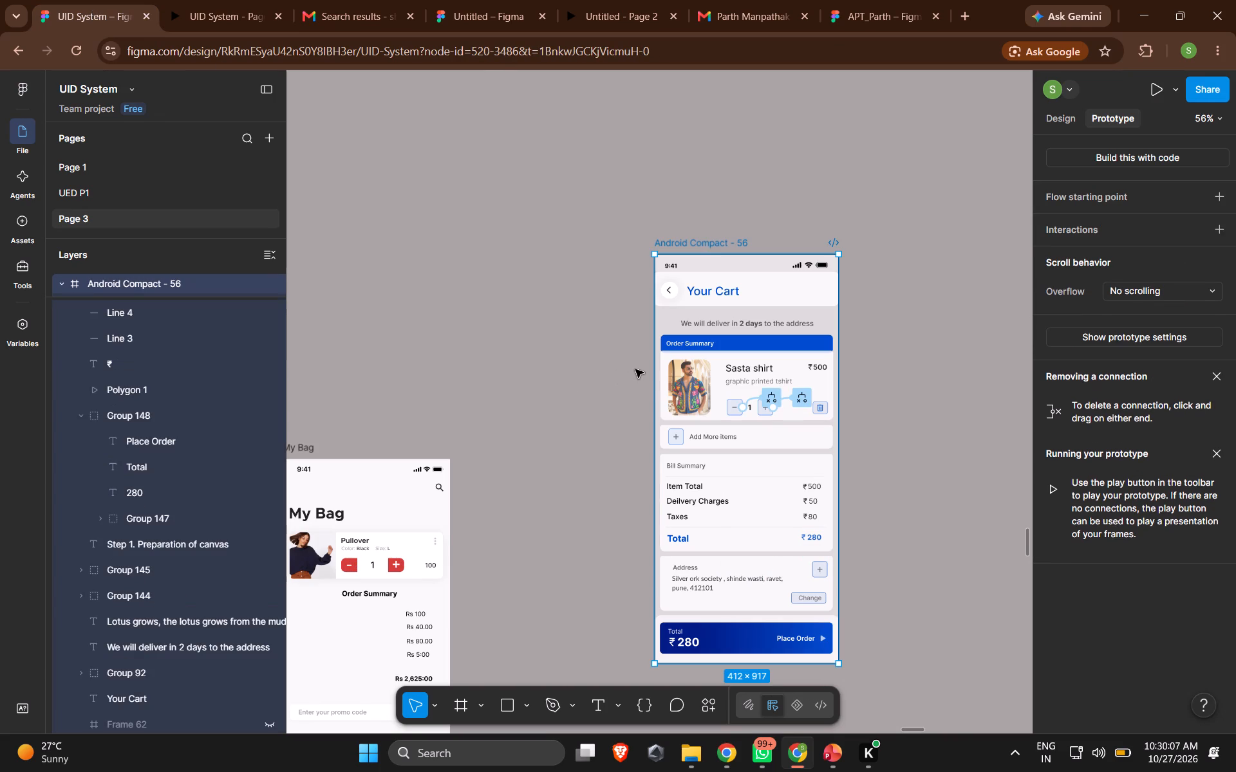
{"action": "left_click", "coordinate": [649, 387]}
{"action": "left_click", "coordinate": [462, 251]}
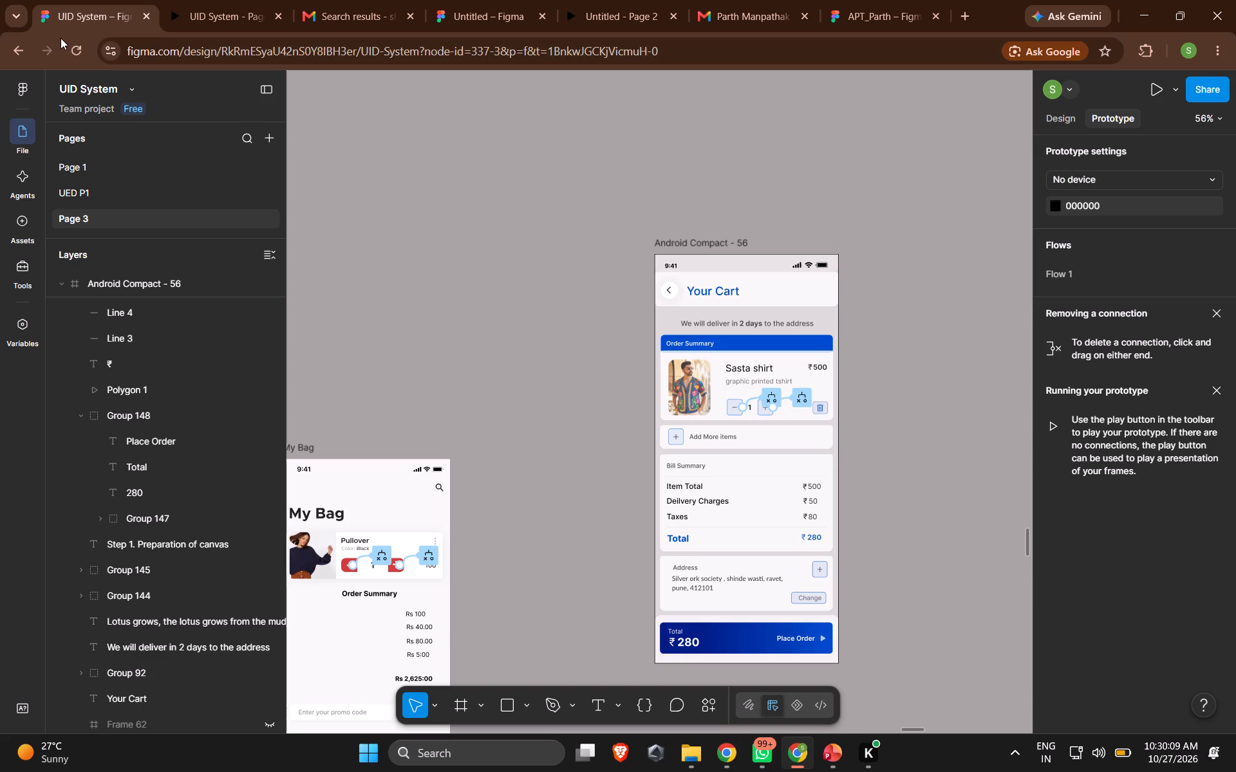
Reload the cart prototype, vary the shirt quantity between 1 and 4 while checking the Bill Summary amounts, and return to the design file.
{"action": "left_click", "coordinate": [202, 11]}
{"action": "left_click", "coordinate": [75, 53]}
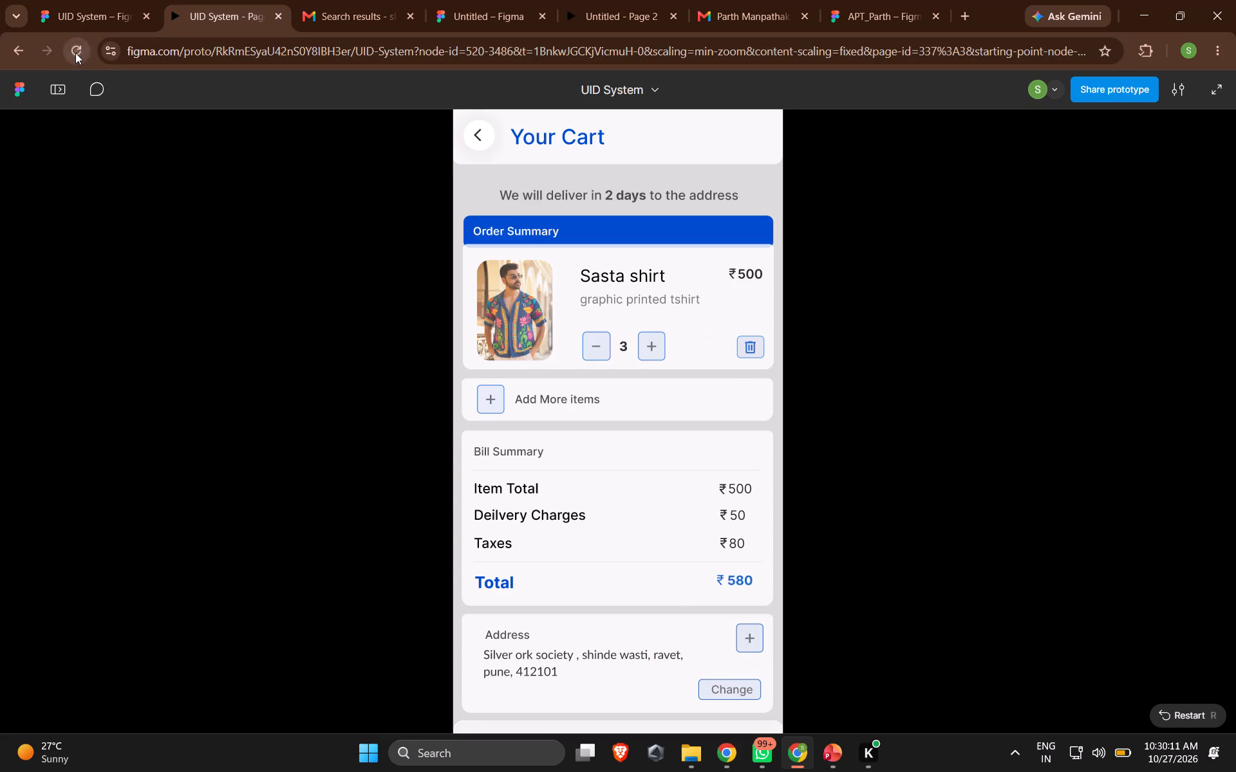
{"action": "left_click", "coordinate": [62, 8]}
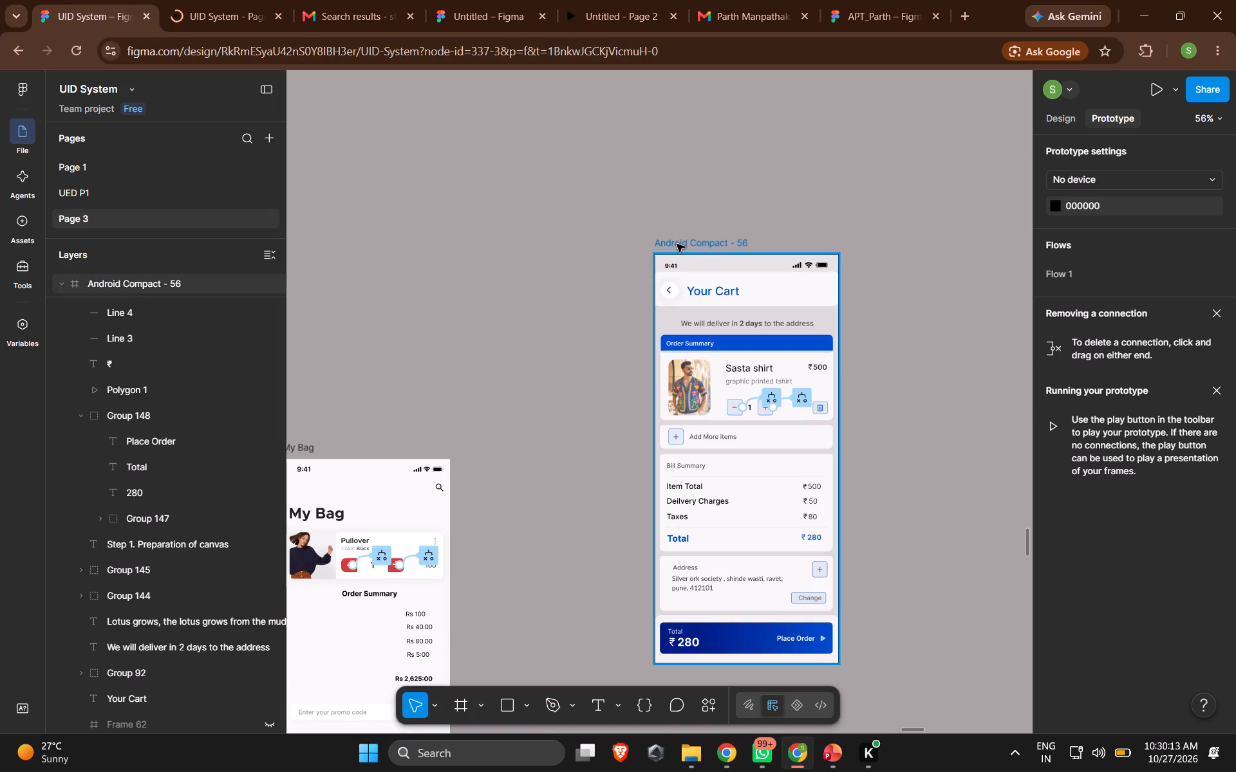
{"action": "left_click", "coordinate": [677, 244]}
{"action": "left_click", "coordinate": [216, 3]}
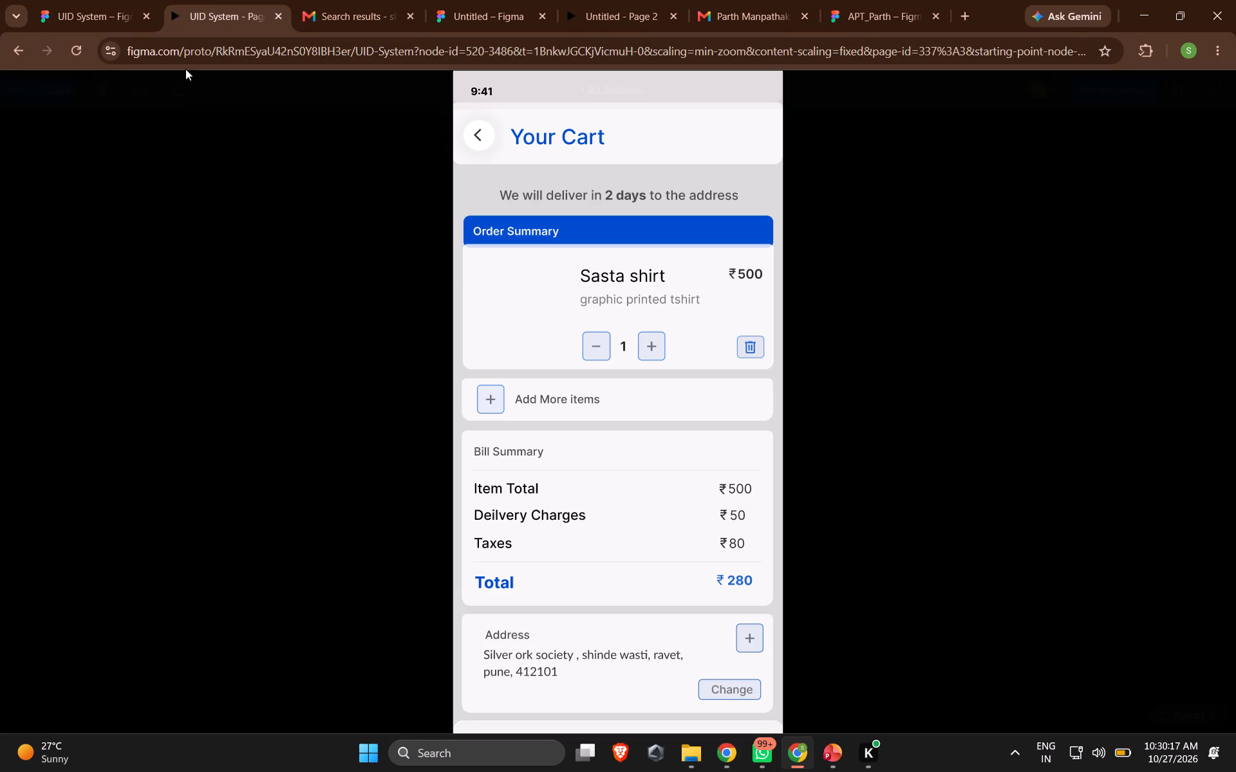
{"action": "left_click", "coordinate": [653, 344]}
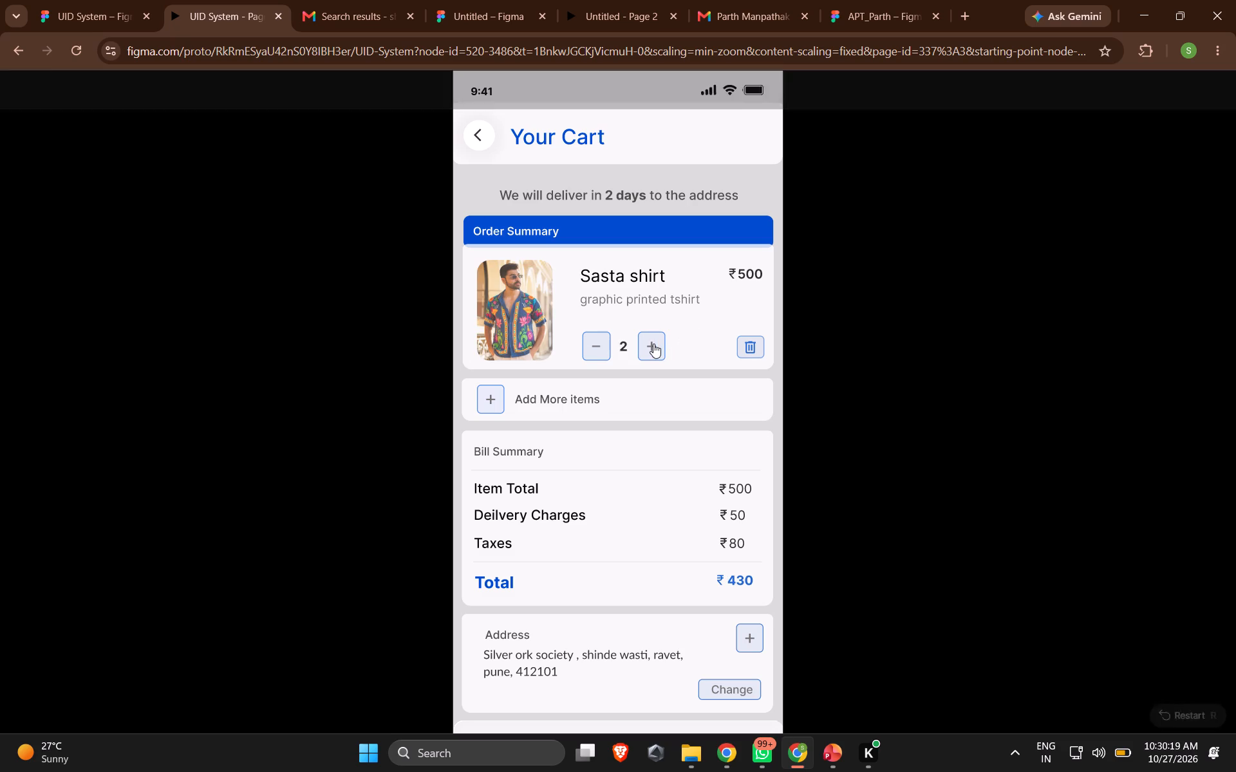
{"action": "left_click", "coordinate": [653, 344]}
{"action": "left_click", "coordinate": [653, 344]}
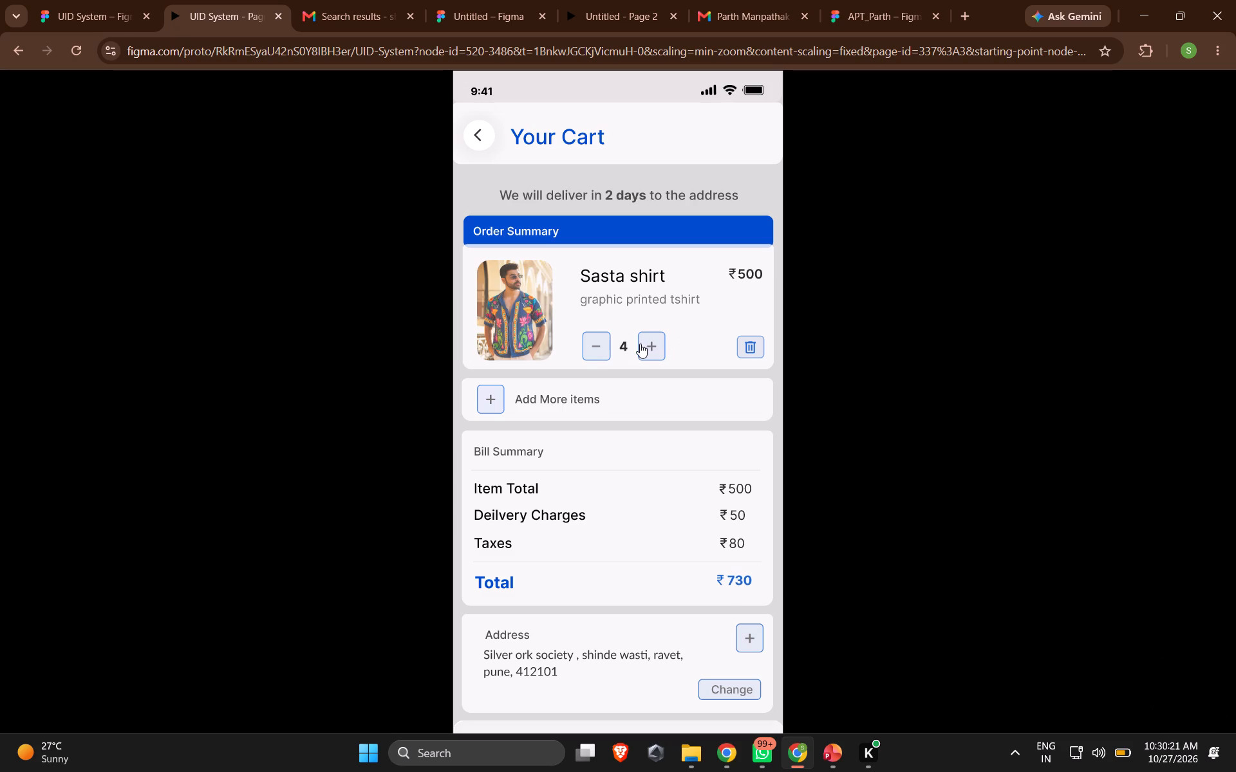
{"action": "left_click", "coordinate": [590, 347]}
{"action": "left_click", "coordinate": [590, 347]}
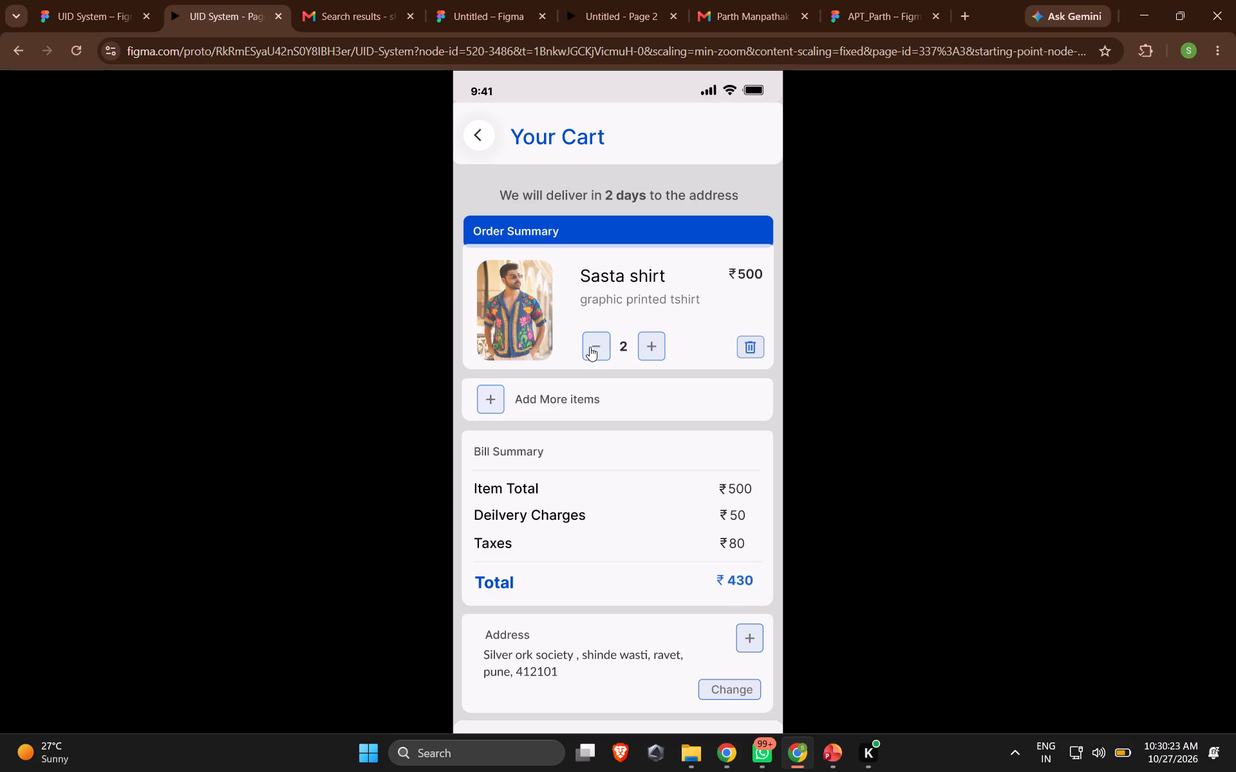
{"action": "left_click", "coordinate": [590, 347]}
{"action": "left_click", "coordinate": [590, 347]}
{"action": "left_click", "coordinate": [650, 345]}
{"action": "key", "text": "Escape"}
{"action": "left_click", "coordinate": [84, 1]}
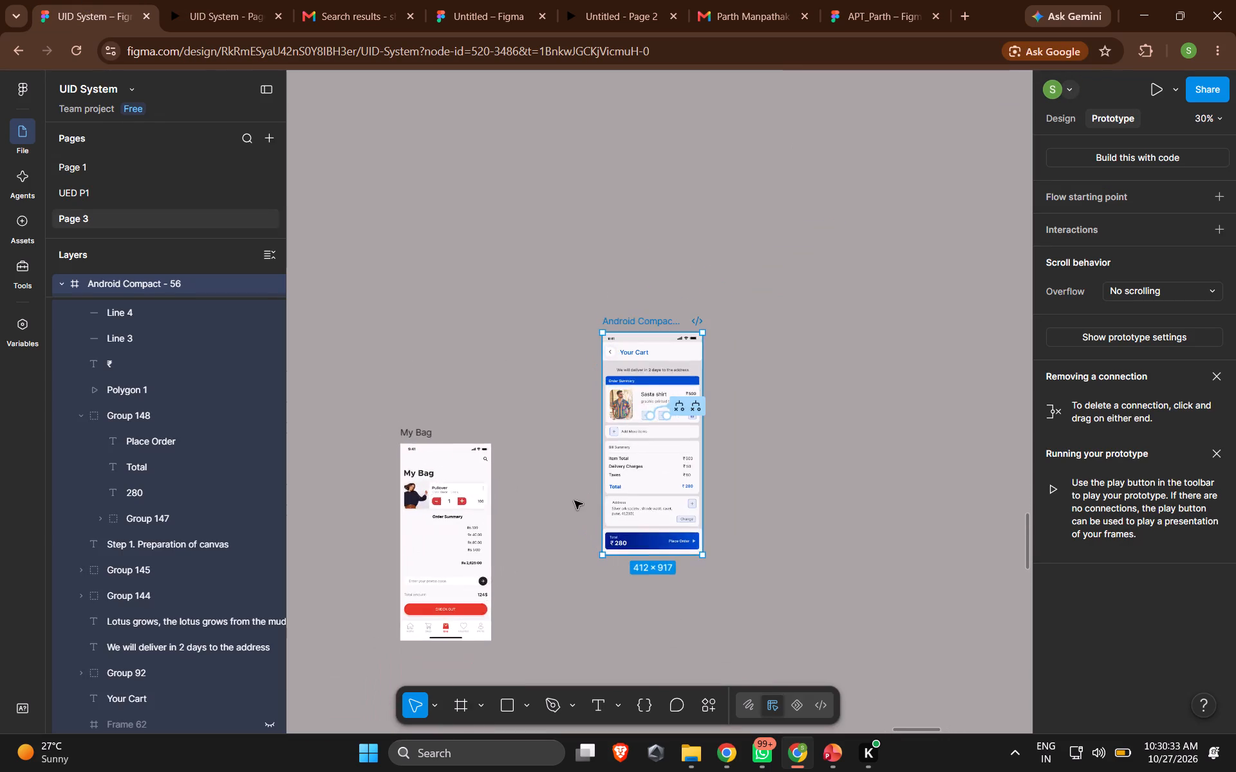
Save the UID System design file.
{"action": "scroll", "coordinate": [574, 501], "scroll_direction": "left", "scroll_amount": 1}
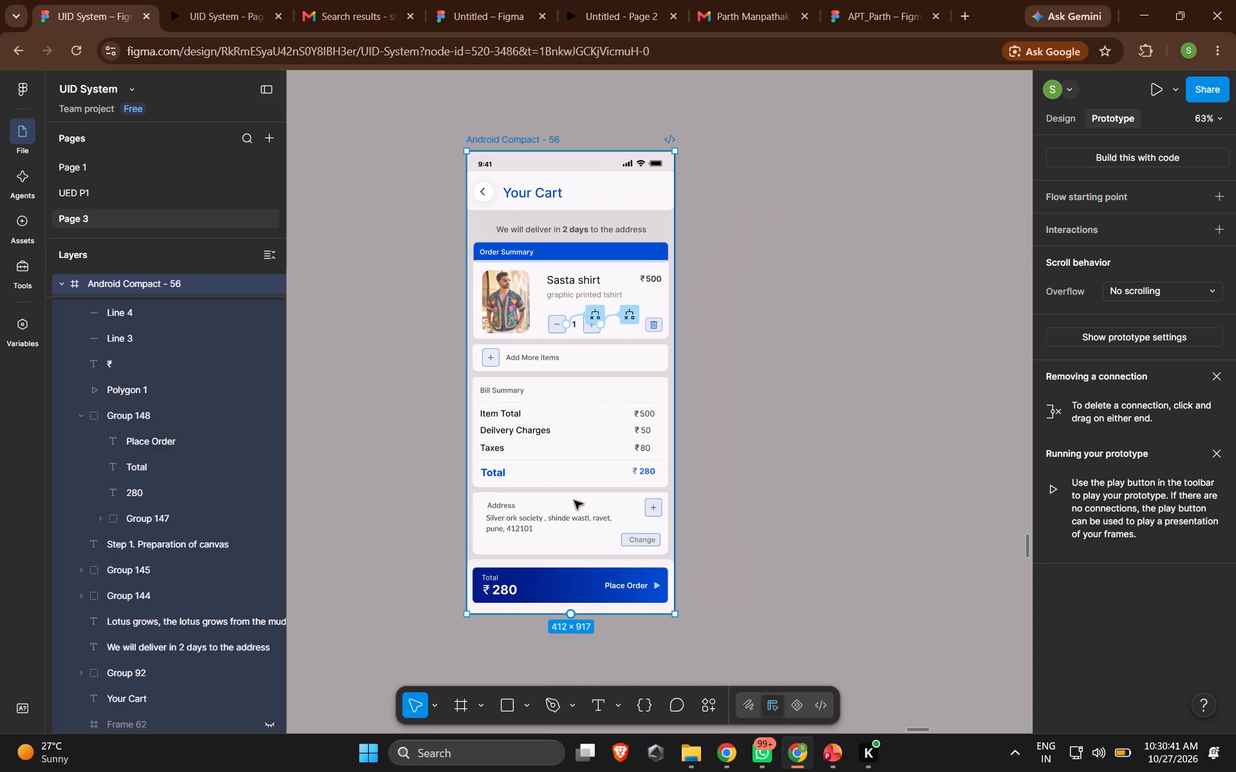
{"action": "key", "text": "ctrl+s"}
{"action": "key", "text": "ctrl+s"}
{"action": "key", "text": "ctrl+s"}
Undo the 500 text replacement of the Item Total amount in the Bill Summary.
{"action": "left_click", "coordinate": [854, 525]}
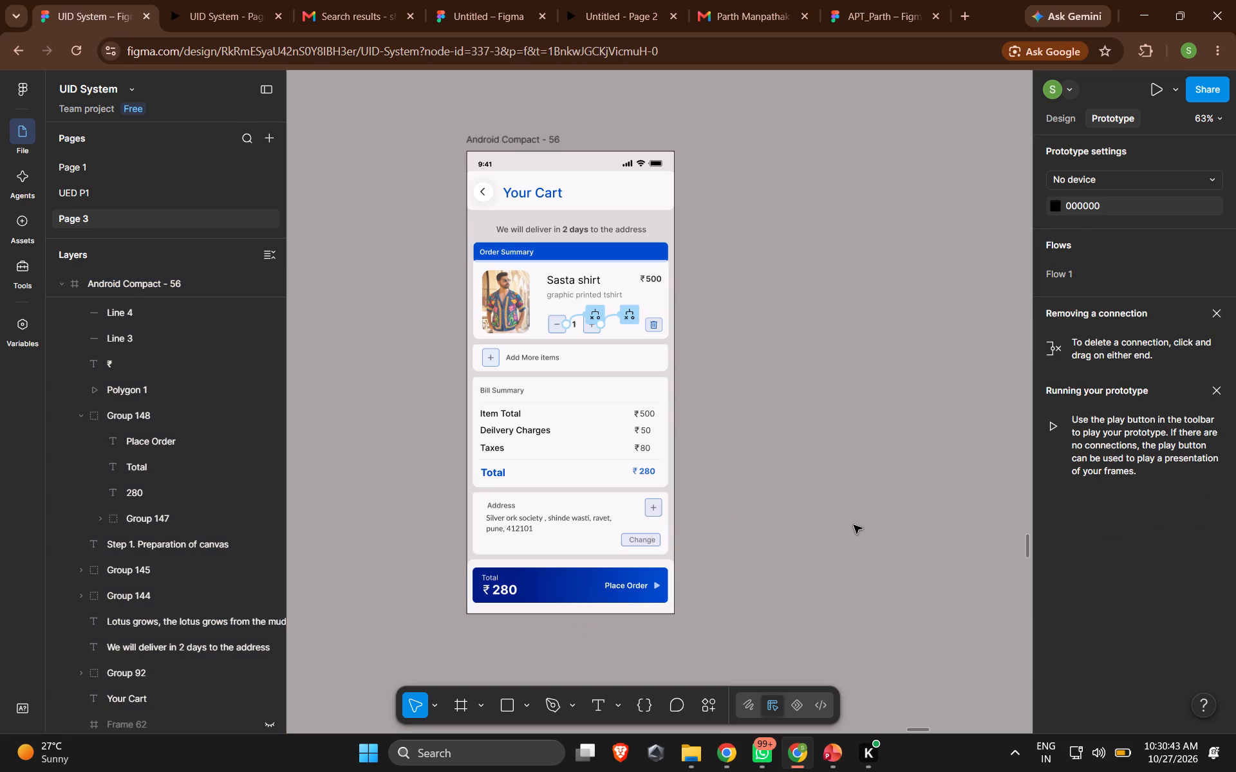
{"action": "key", "text": "ctrl+z"}
{"action": "key", "text": "ctrl+z"}
{"action": "key", "text": "ctrl+z"}
{"action": "key", "text": "ctrl+z"}
{"action": "key", "text": "ctrl+z"}
{"action": "key", "text": "ctrl+z"}
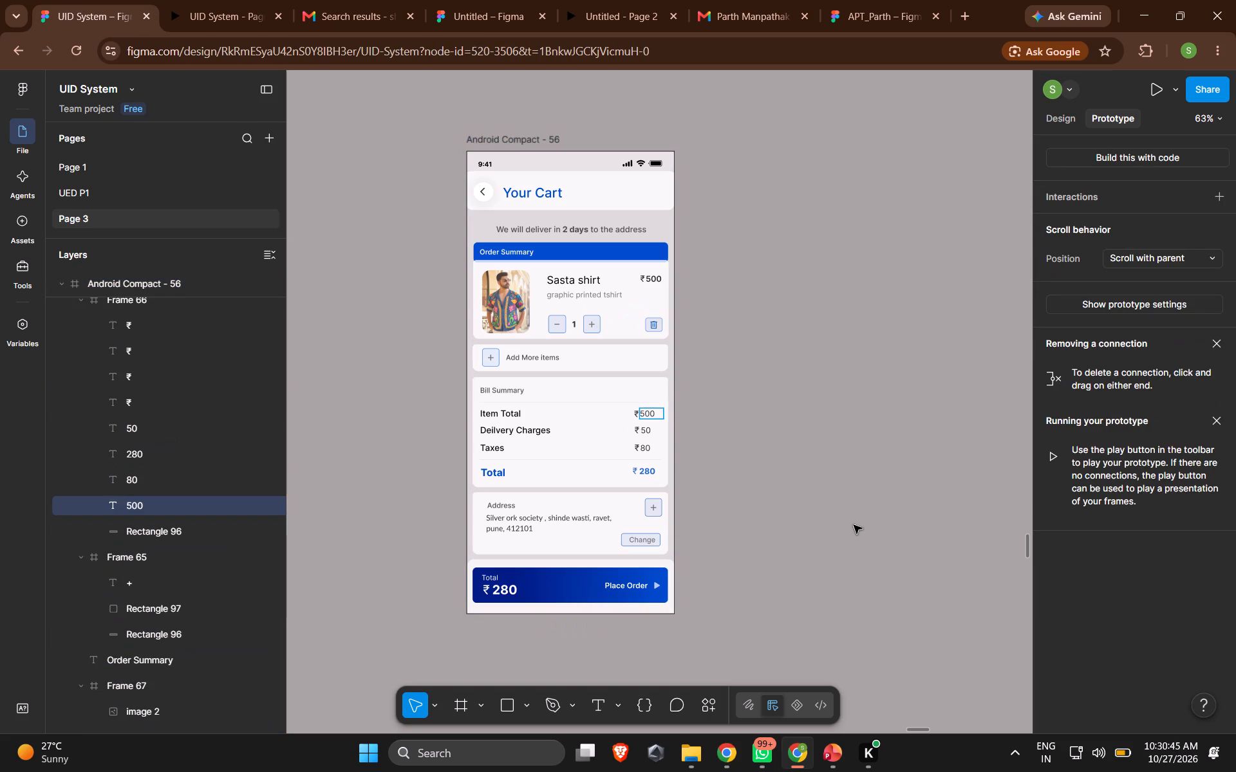
{"action": "key", "text": "ctrl+z"}
{"action": "key", "text": "ctrl+z"}
{"action": "key", "text": "ctrl+z"}
{"action": "key", "text": "ctrl+z"}
{"action": "key", "text": "ctrl+z"}
{"action": "key", "text": "ctrl+z"}
{"action": "left_click", "coordinate": [821, 520]}
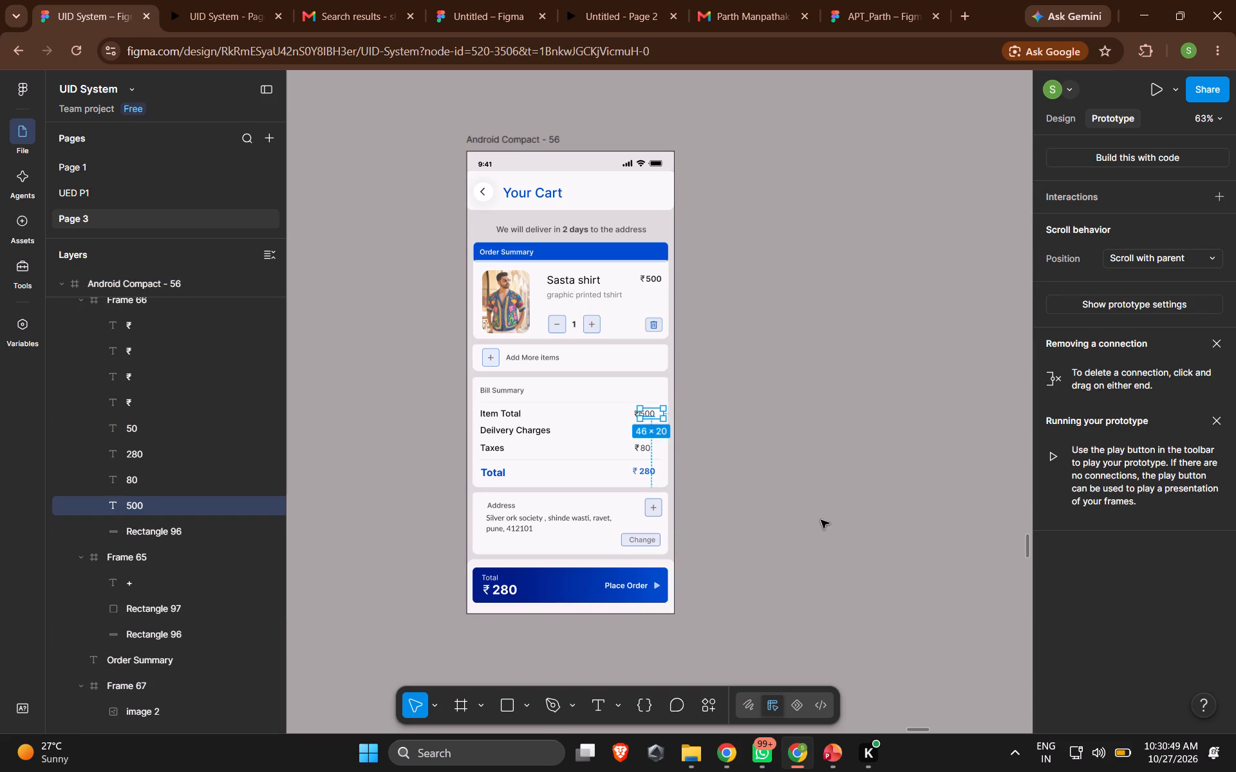
{"action": "key", "text": "ctrl+z"}
{"action": "key", "text": "ctrl+z"}
{"action": "key", "text": "ctrl+z"}
{"action": "key", "text": "ctrl+z"}
{"action": "left_click", "coordinate": [809, 519]}
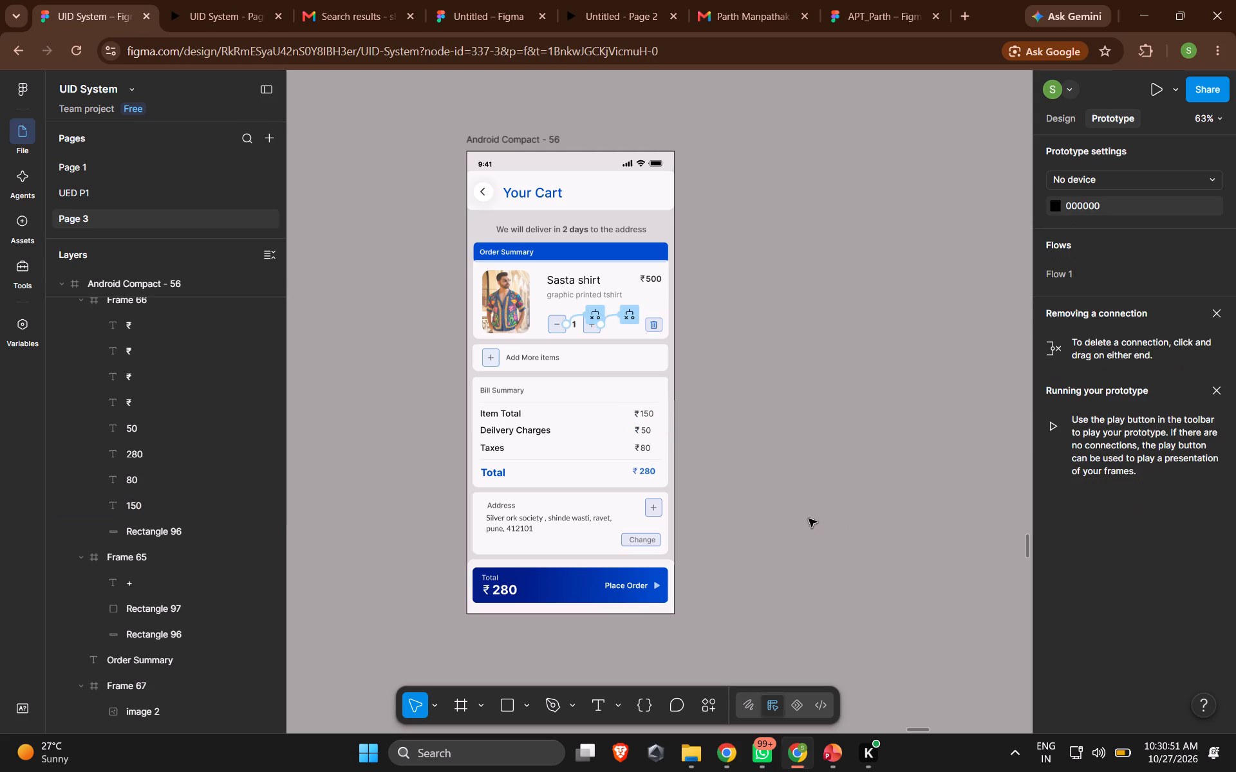
{"action": "key", "text": "ctrl+z"}
{"action": "key", "text": "ctrl+z"}
{"action": "key", "text": "ctrl+z"}
{"action": "key", "text": "ctrl+z"}
{"action": "key", "text": "ctrl+z"}
{"action": "key", "text": "ctrl+z"}
{"action": "left_click", "coordinate": [813, 515]}
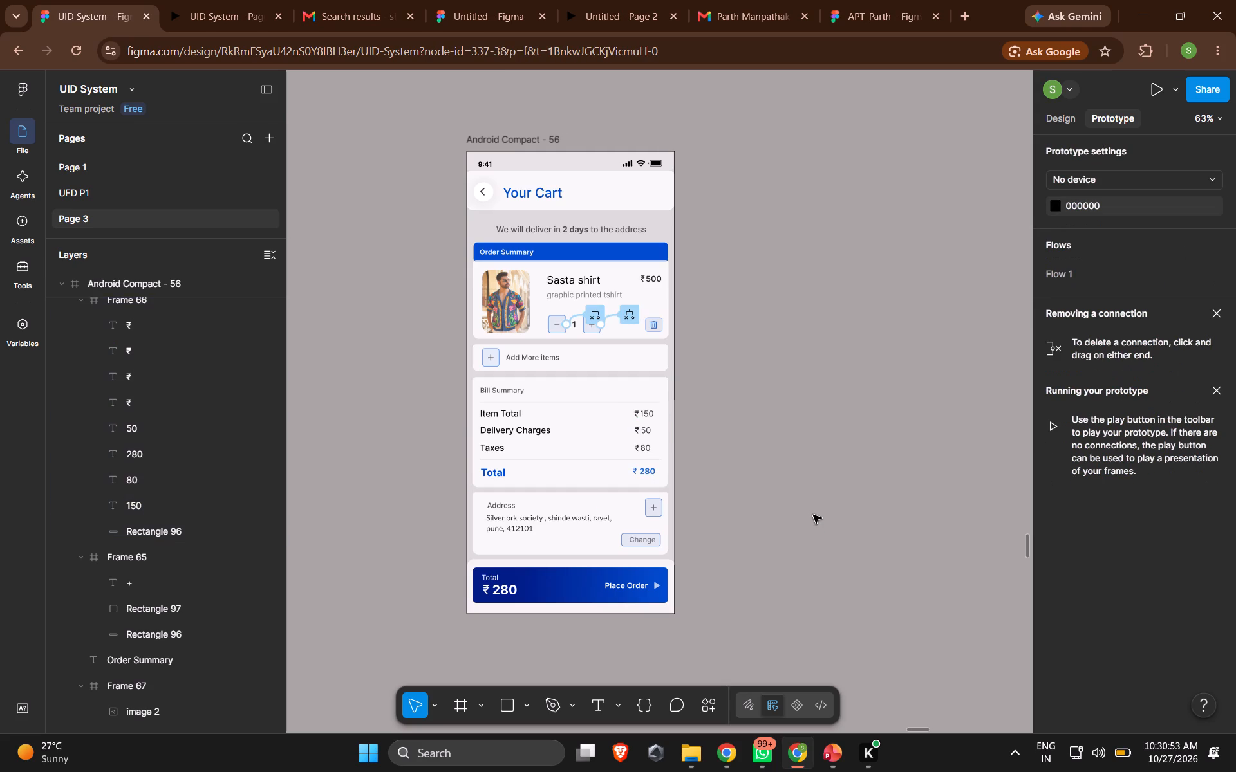
{"action": "key", "text": "ctrl+z"}
{"action": "left_click", "coordinate": [813, 515]}
{"action": "left_click", "coordinate": [735, 510]}
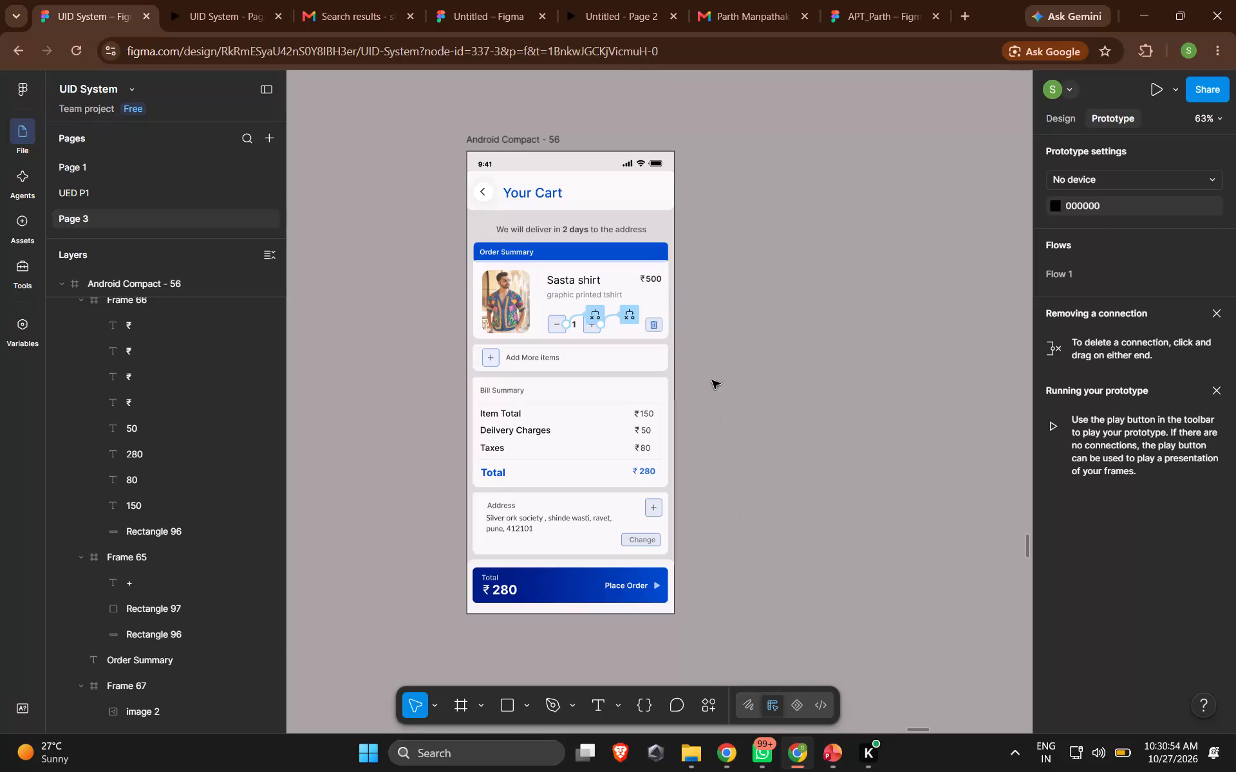
Change the Sasta shirt price in the Order Summary card to 150.
{"action": "triple_click", "coordinate": [656, 280]}
{"action": "double_click", "coordinate": [656, 280]}
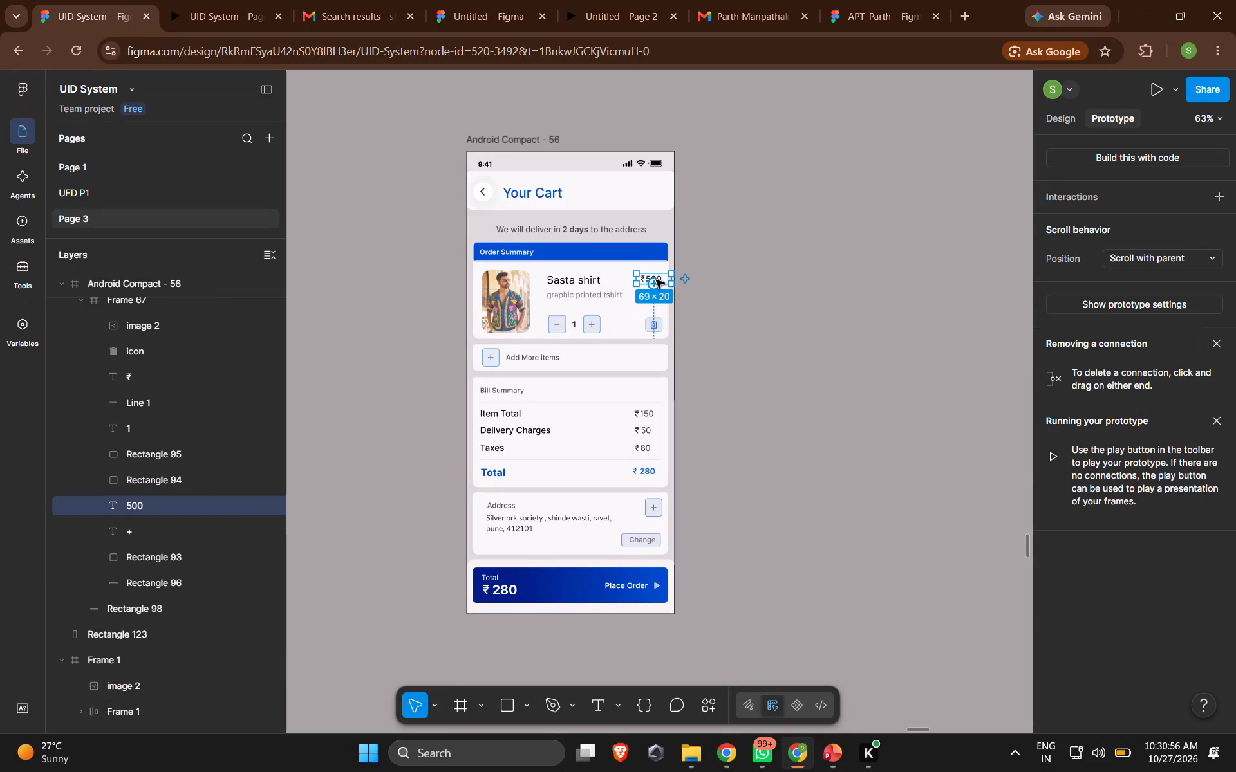
{"action": "double_click", "coordinate": [662, 279]}
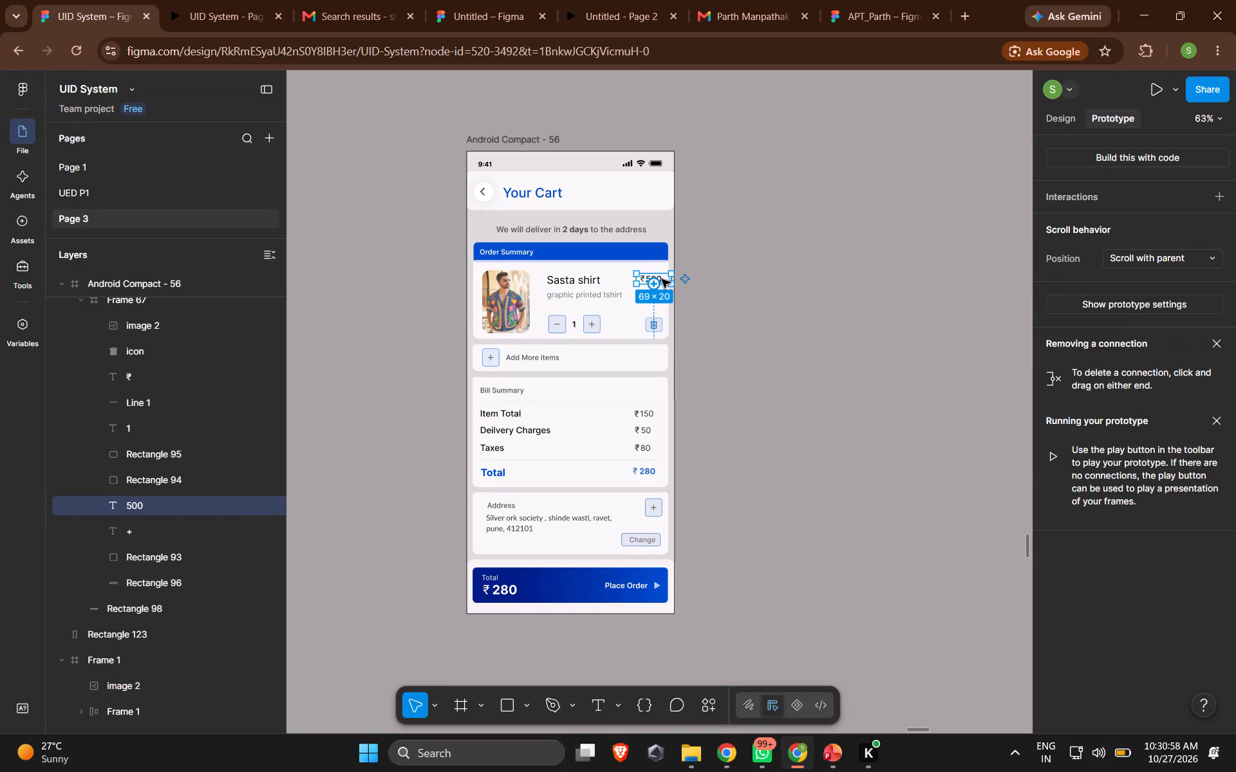
{"action": "triple_click", "coordinate": [662, 277]}
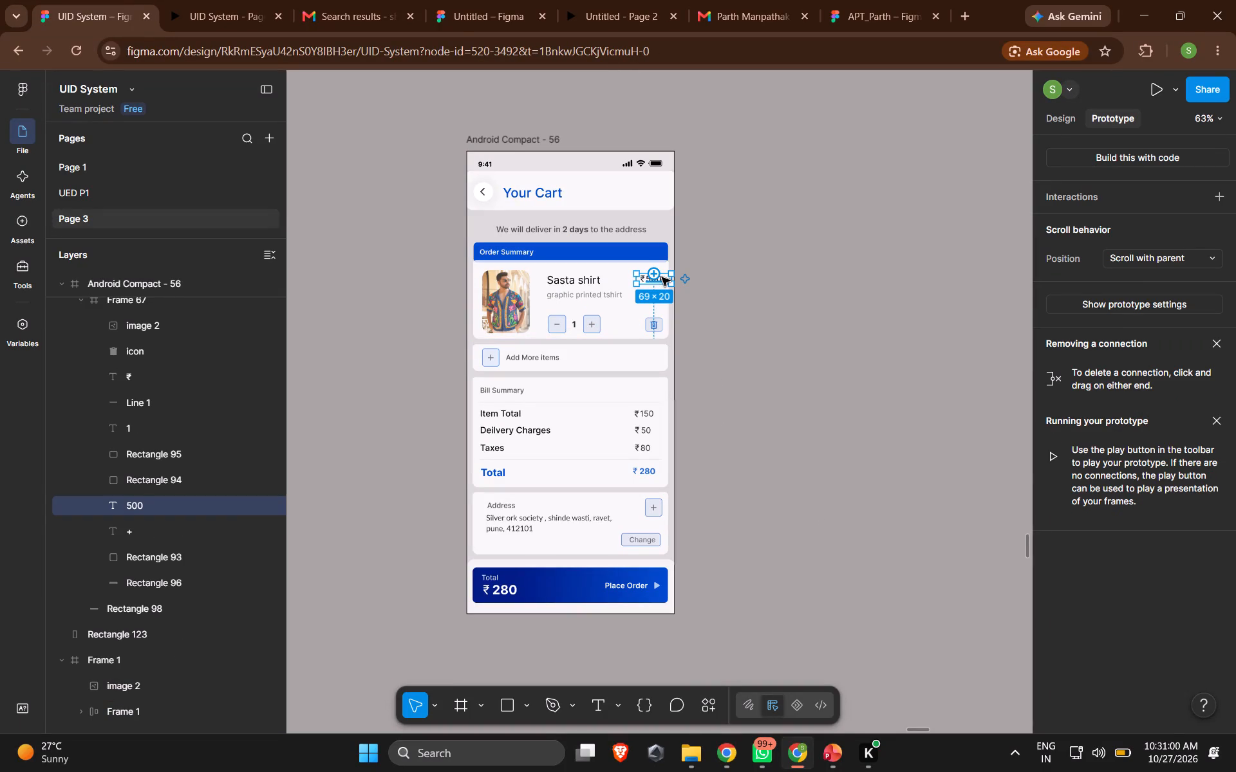
{"action": "double_click", "coordinate": [650, 284]}
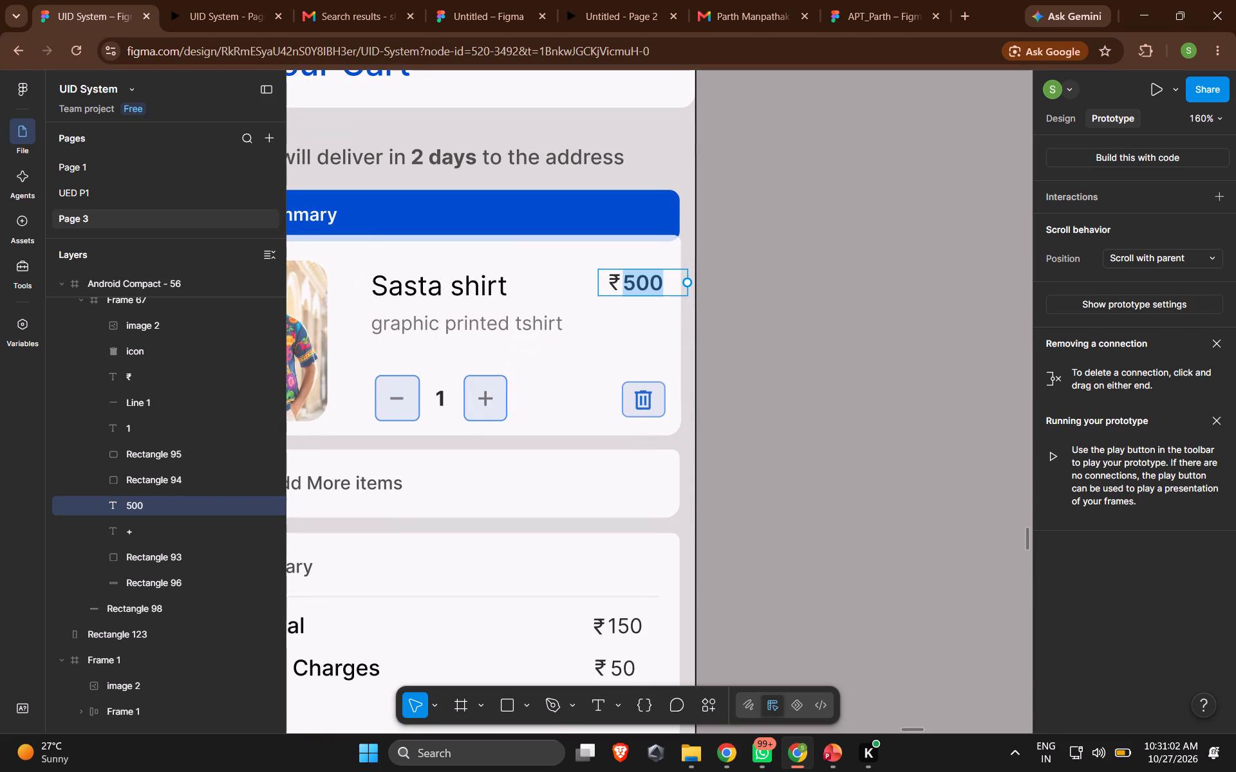
{"action": "type", "text": "150"}
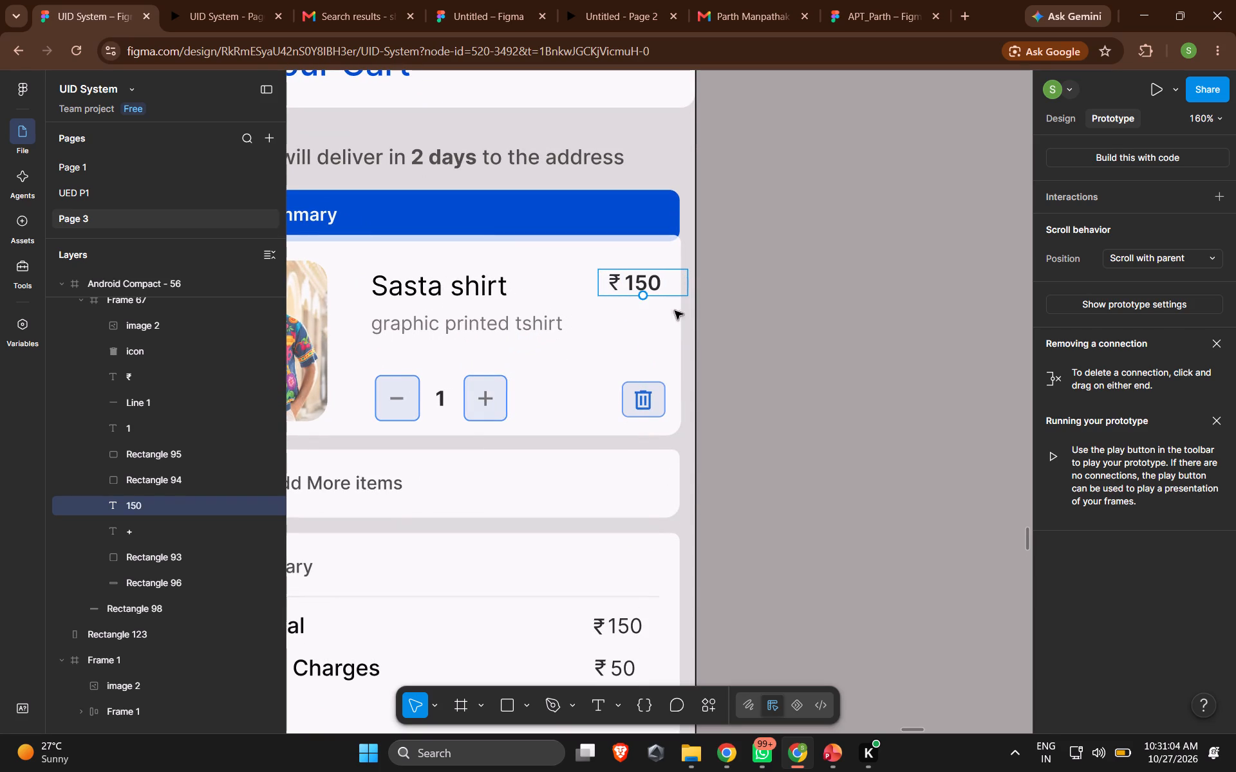
{"action": "left_click", "coordinate": [742, 388]}
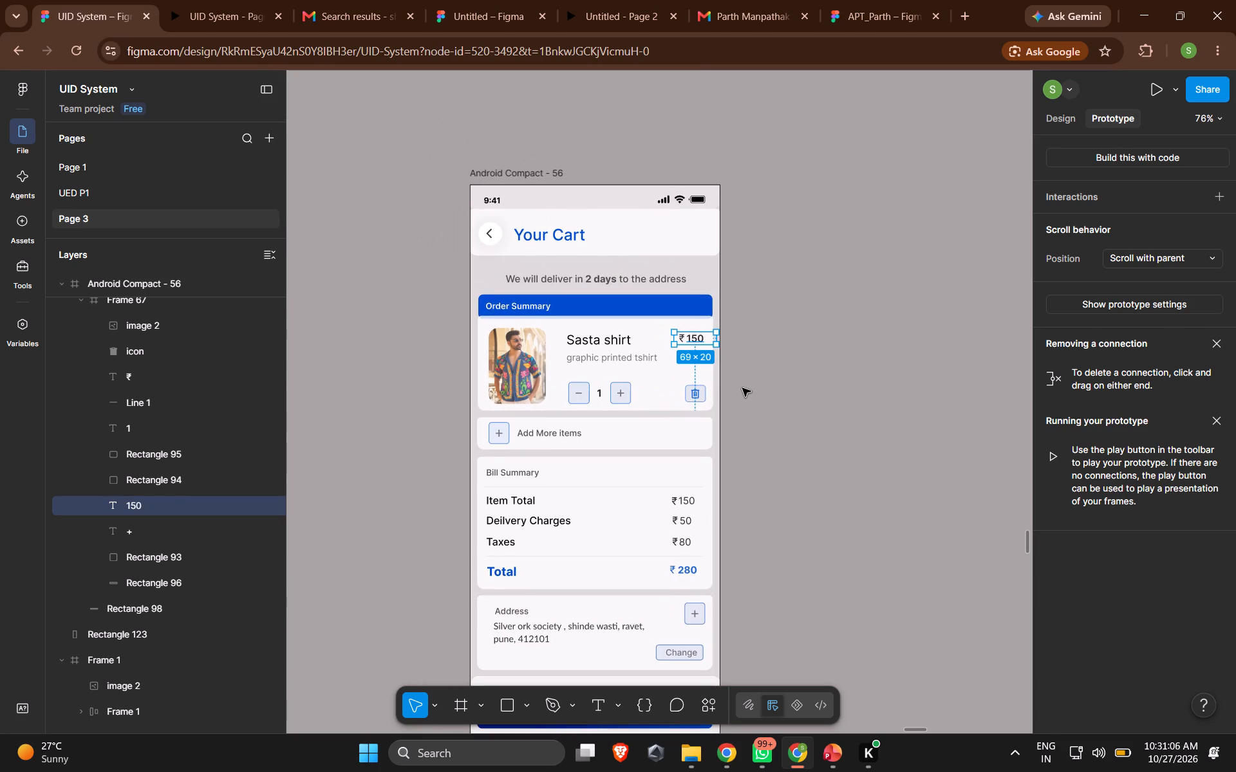
{"action": "left_click", "coordinate": [775, 442]}
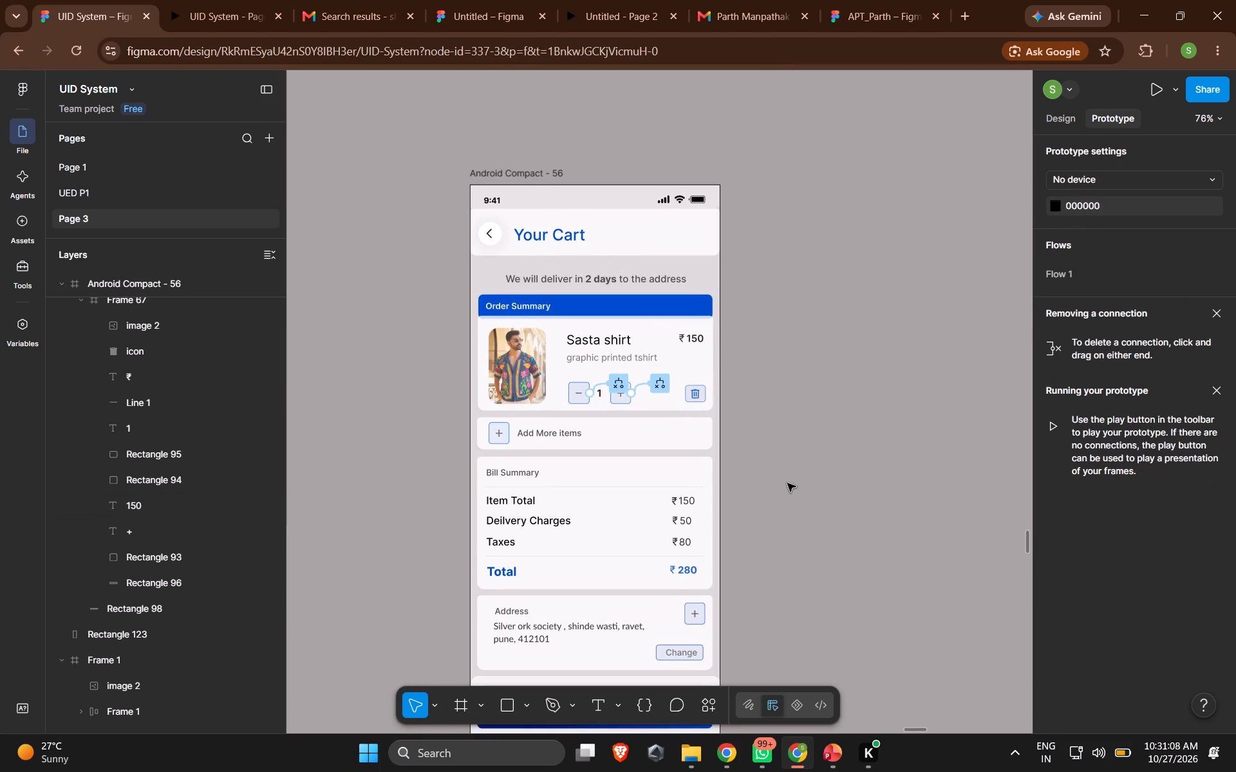
{"action": "left_click", "coordinate": [787, 483]}
Reload the UID System cart prototype, raise the shirt quantity to 5 and lower it back to 1, checking the Bill Summary amounts.
{"action": "left_click", "coordinate": [524, 178]}
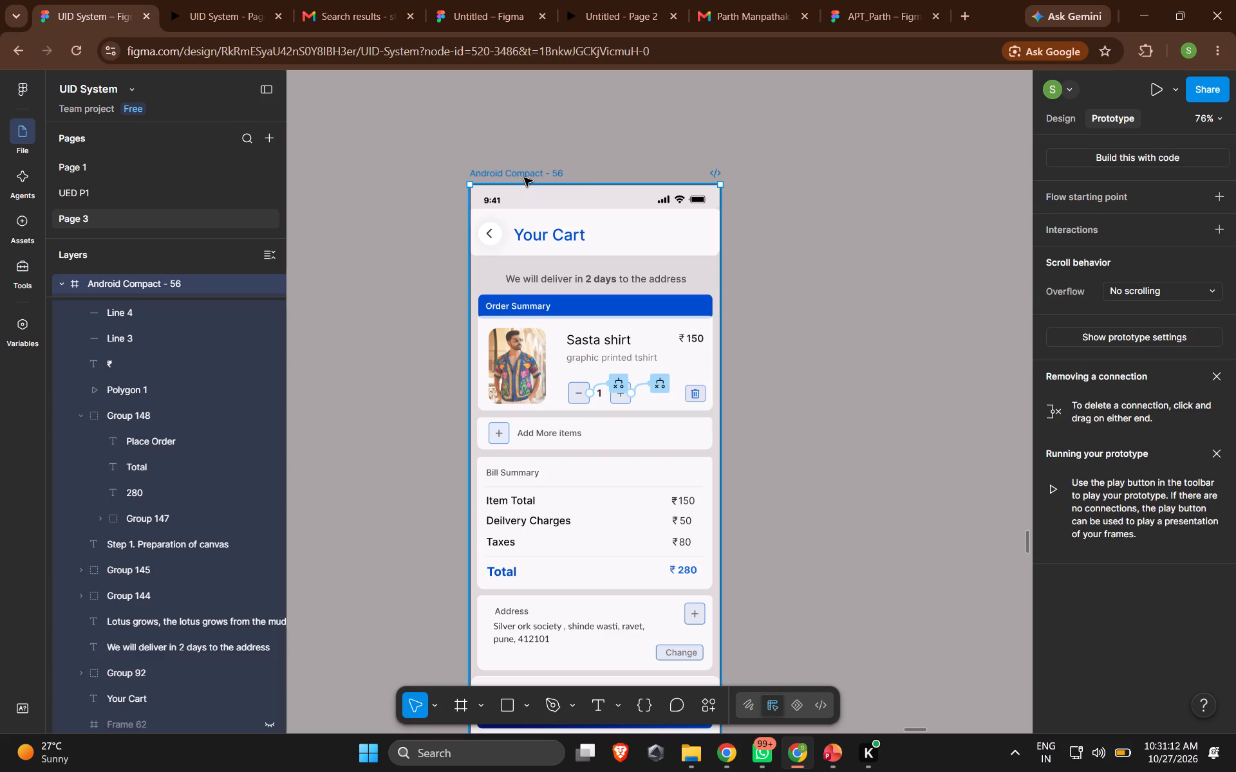
{"action": "left_click", "coordinate": [229, 6]}
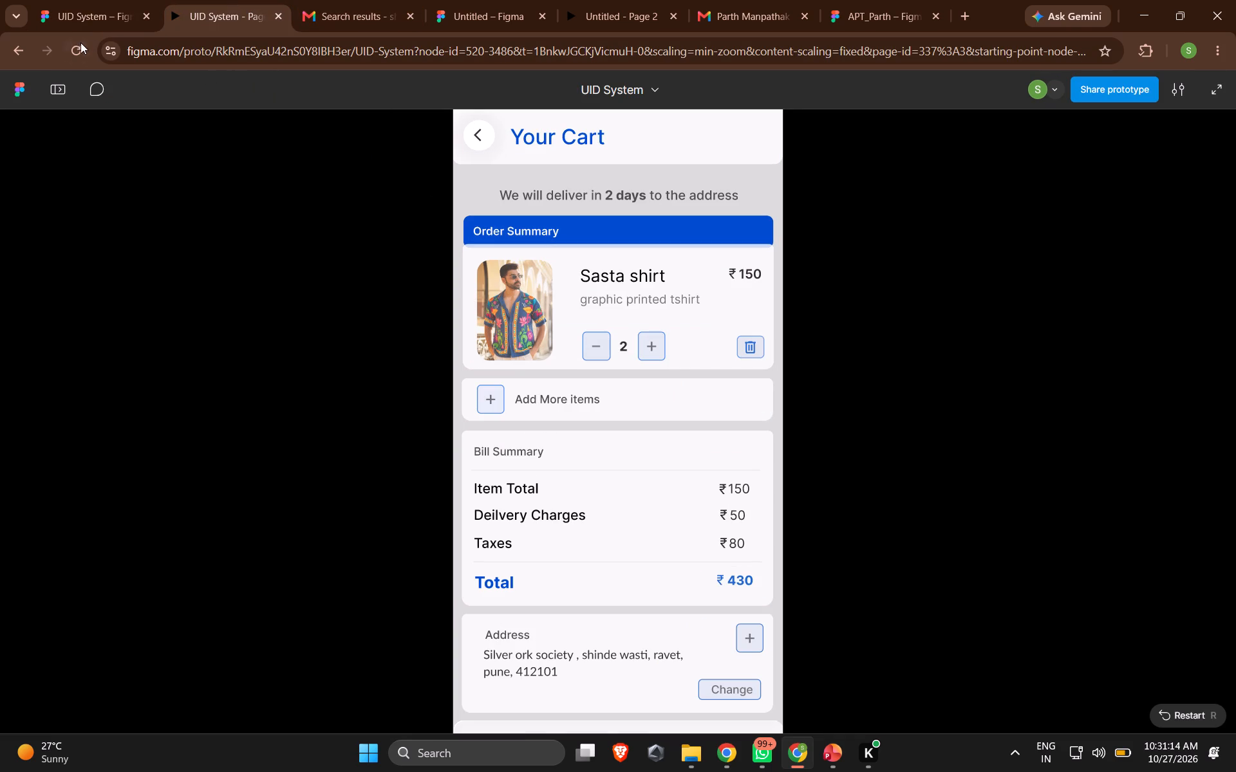
{"action": "left_click", "coordinate": [80, 48]}
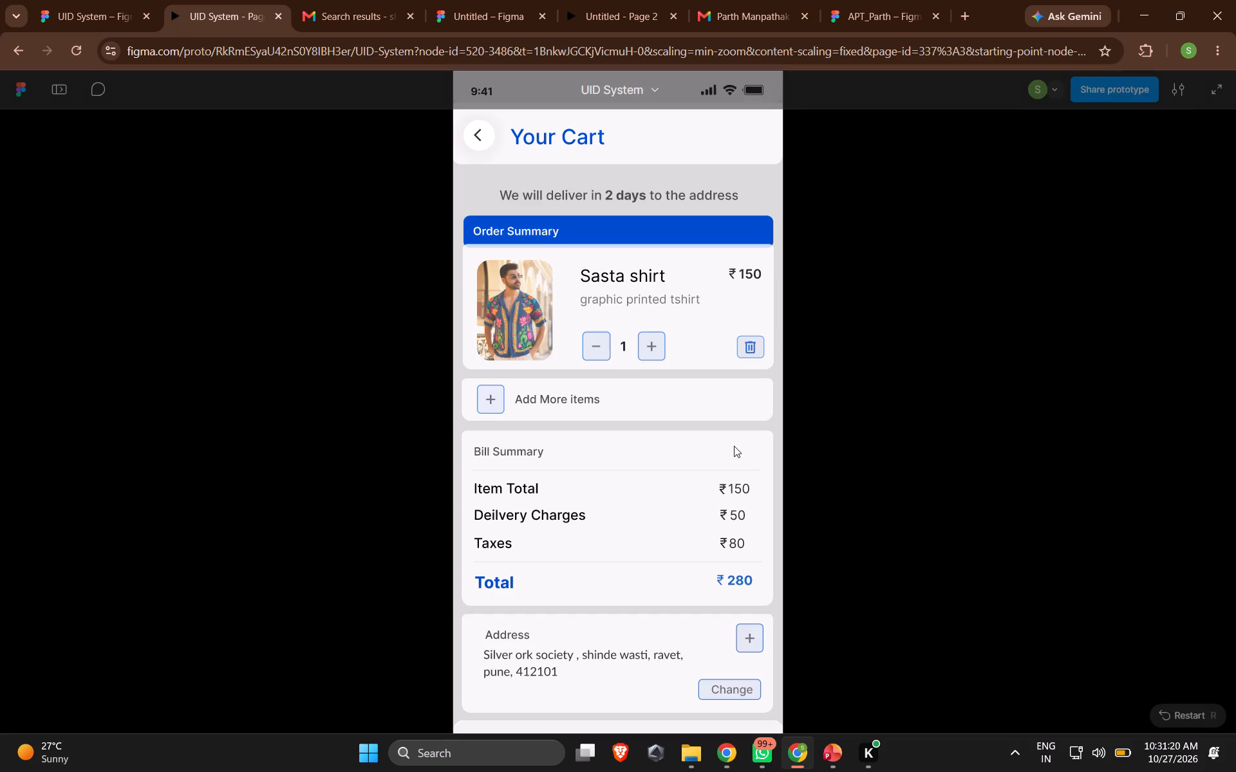
{"action": "left_click", "coordinate": [659, 348]}
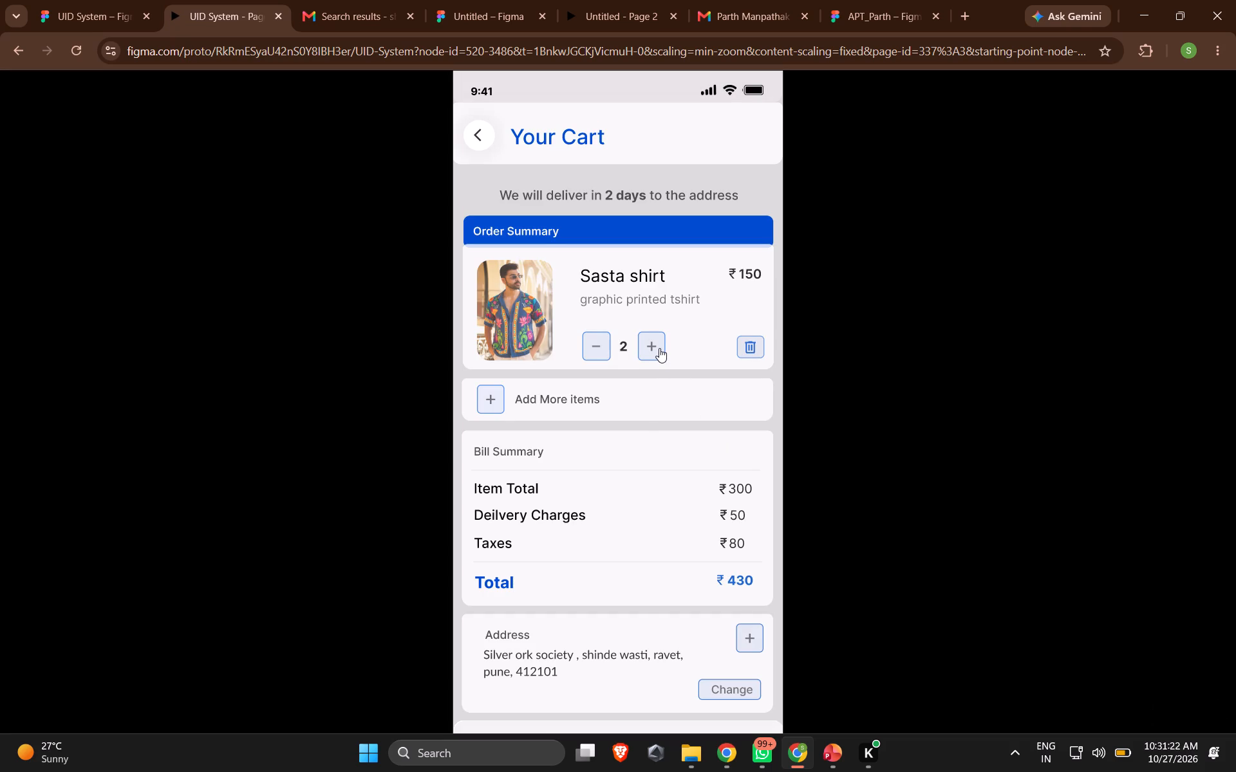
{"action": "left_click", "coordinate": [659, 348]}
{"action": "left_click", "coordinate": [659, 348]}
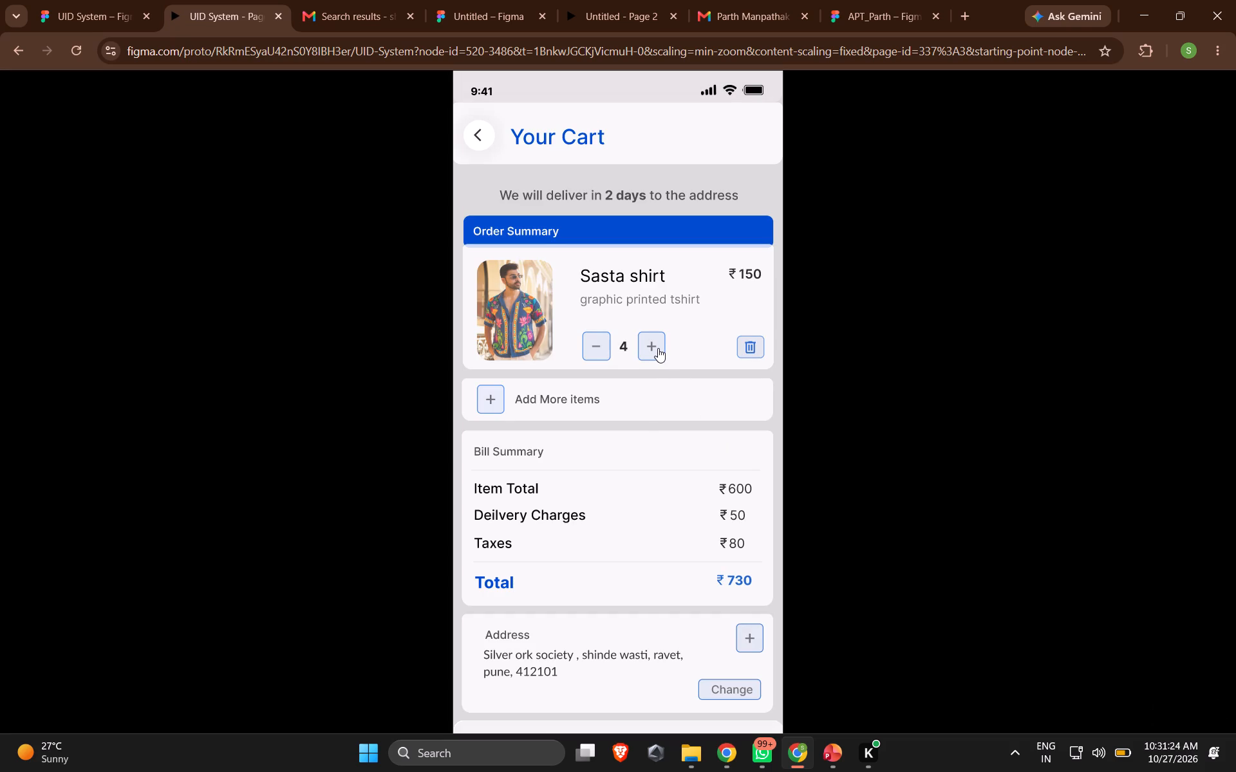
{"action": "left_click", "coordinate": [658, 348]}
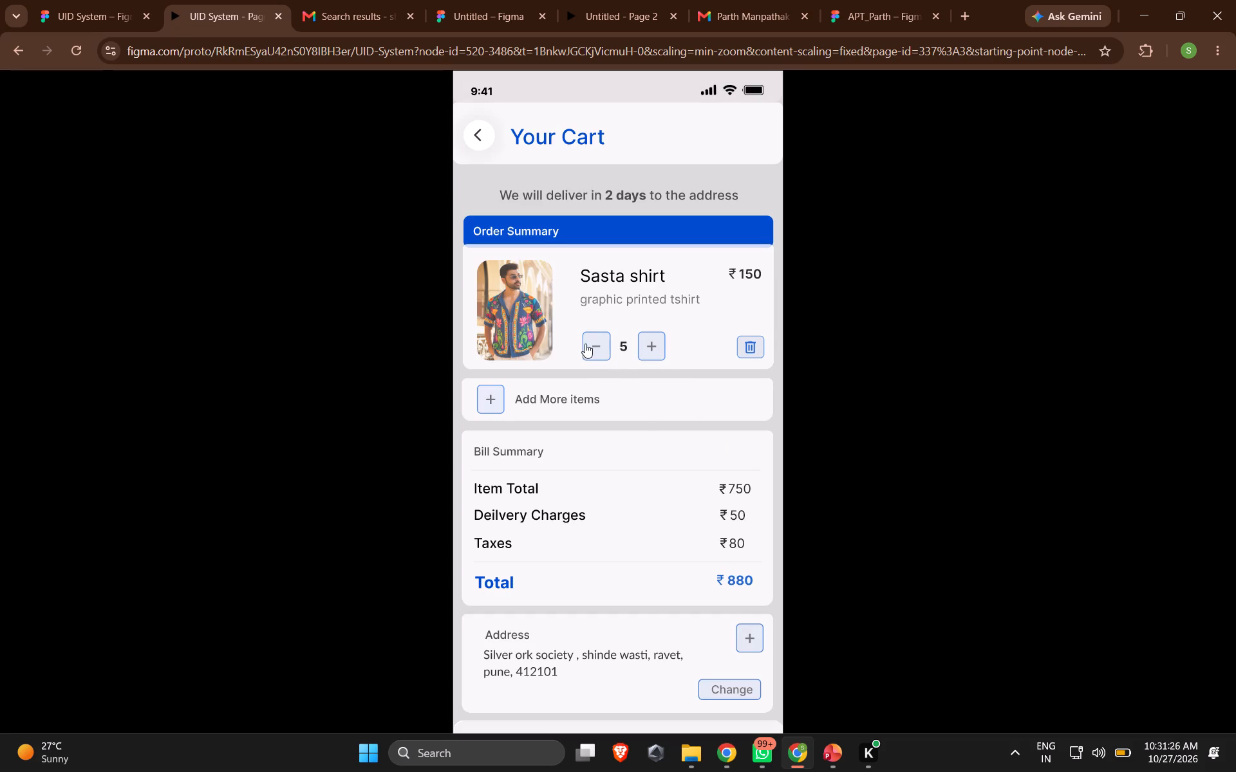
{"action": "left_click", "coordinate": [586, 343]}
{"action": "left_click", "coordinate": [586, 343]}
{"action": "left_click", "coordinate": [586, 343]}
{"action": "left_click", "coordinate": [586, 343]}
Raise the shirt quantity well beyond 5 and bring it back to 8, checking the Bill Summary amounts, and return to the design file.
{"action": "left_click", "coordinate": [655, 348]}
{"action": "triple_click", "coordinate": [655, 348]}
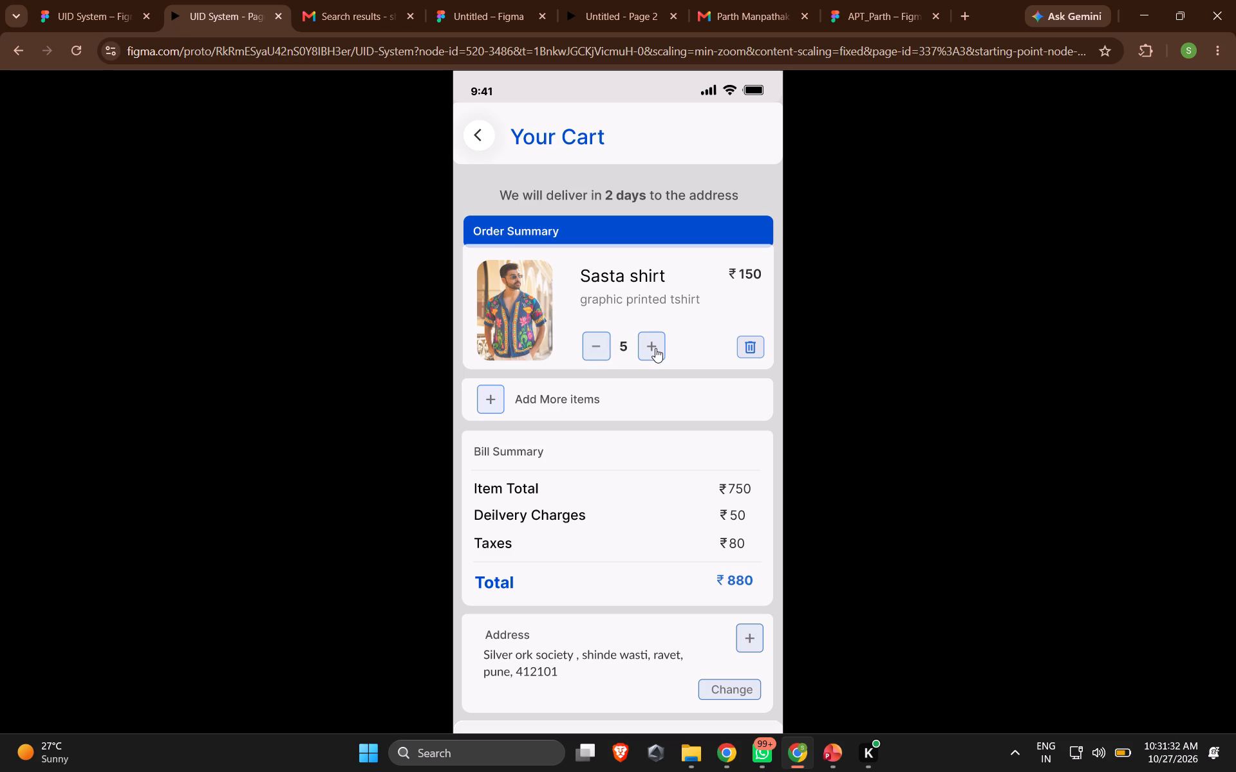
{"action": "left_click", "coordinate": [655, 348]}
{"action": "left_click", "coordinate": [655, 348]}
{"action": "left_click", "coordinate": [655, 348]}
{"action": "left_click", "coordinate": [655, 348]}
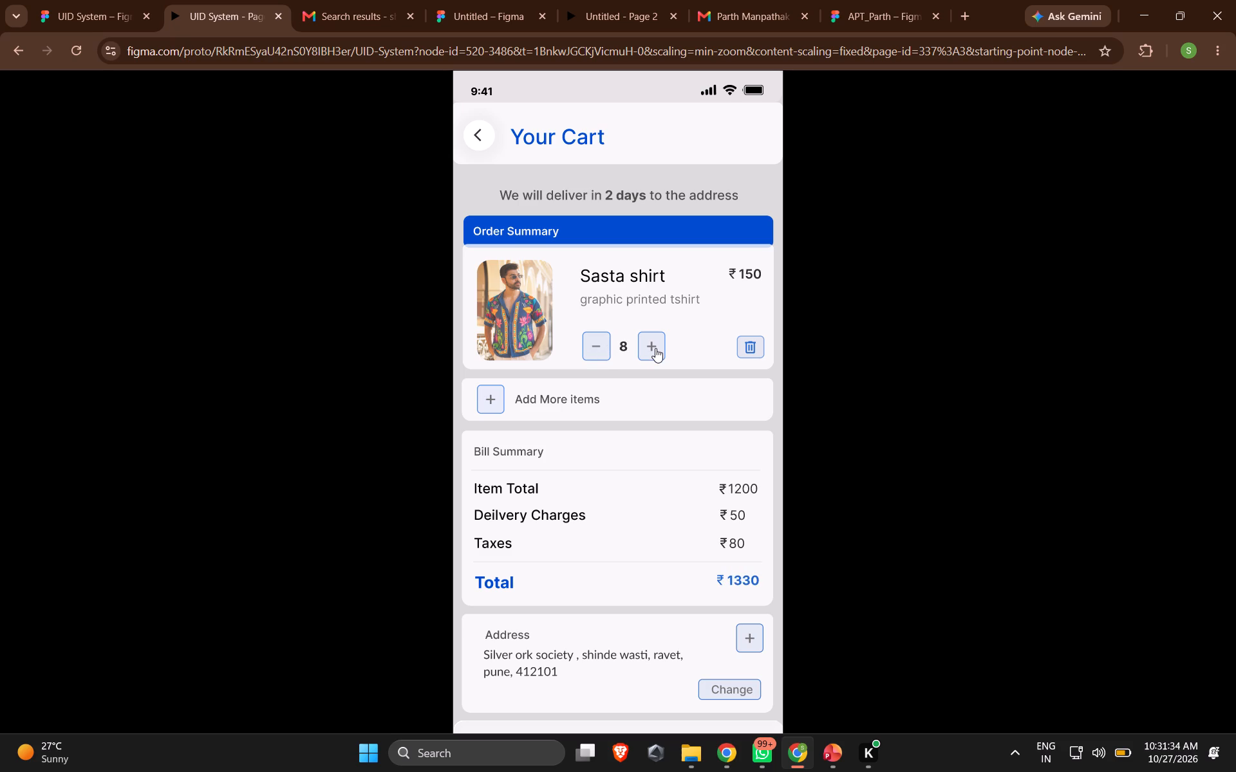
{"action": "left_click", "coordinate": [655, 348]}
{"action": "left_click", "coordinate": [594, 347]}
{"action": "left_click", "coordinate": [594, 347]}
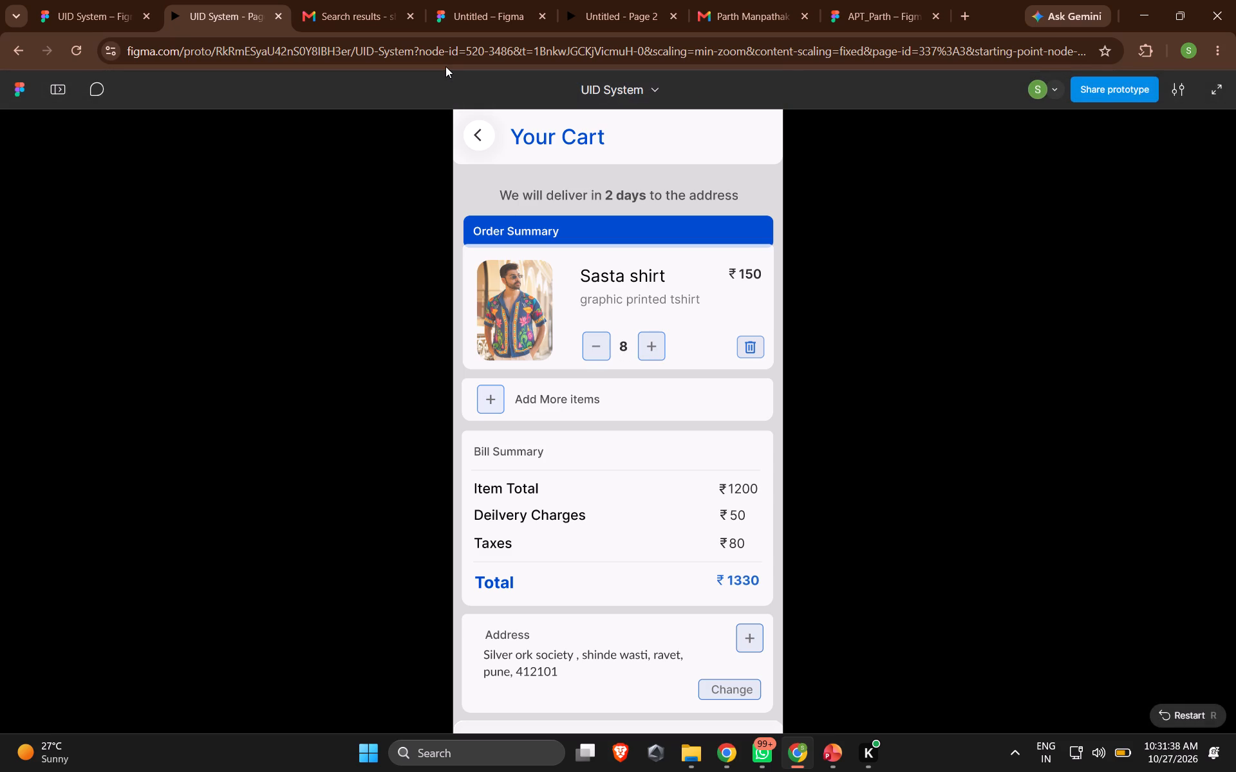
{"action": "left_click", "coordinate": [321, 0]}
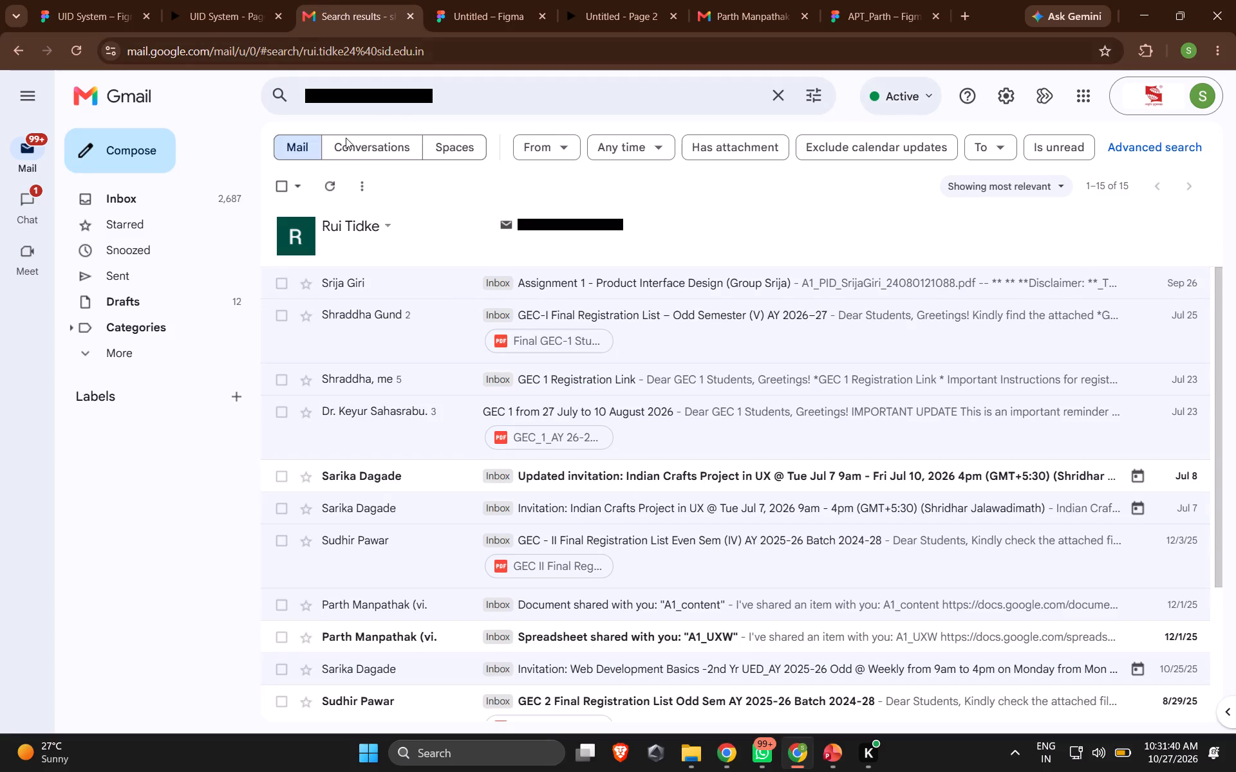
{"action": "left_click", "coordinate": [95, 5]}
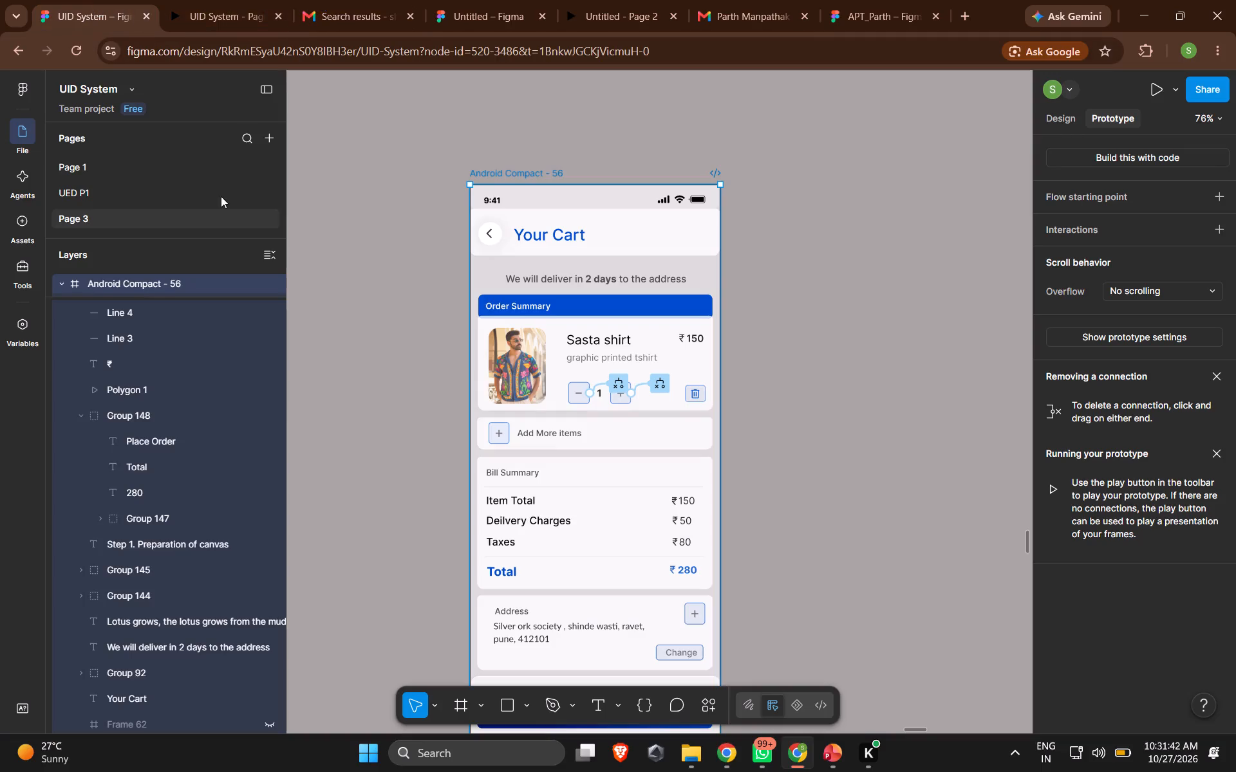
Set the shirt price variable in UID System to 150, copied from dish price in the Untitled file's amount collection.
{"action": "left_click", "coordinate": [16, 325]}
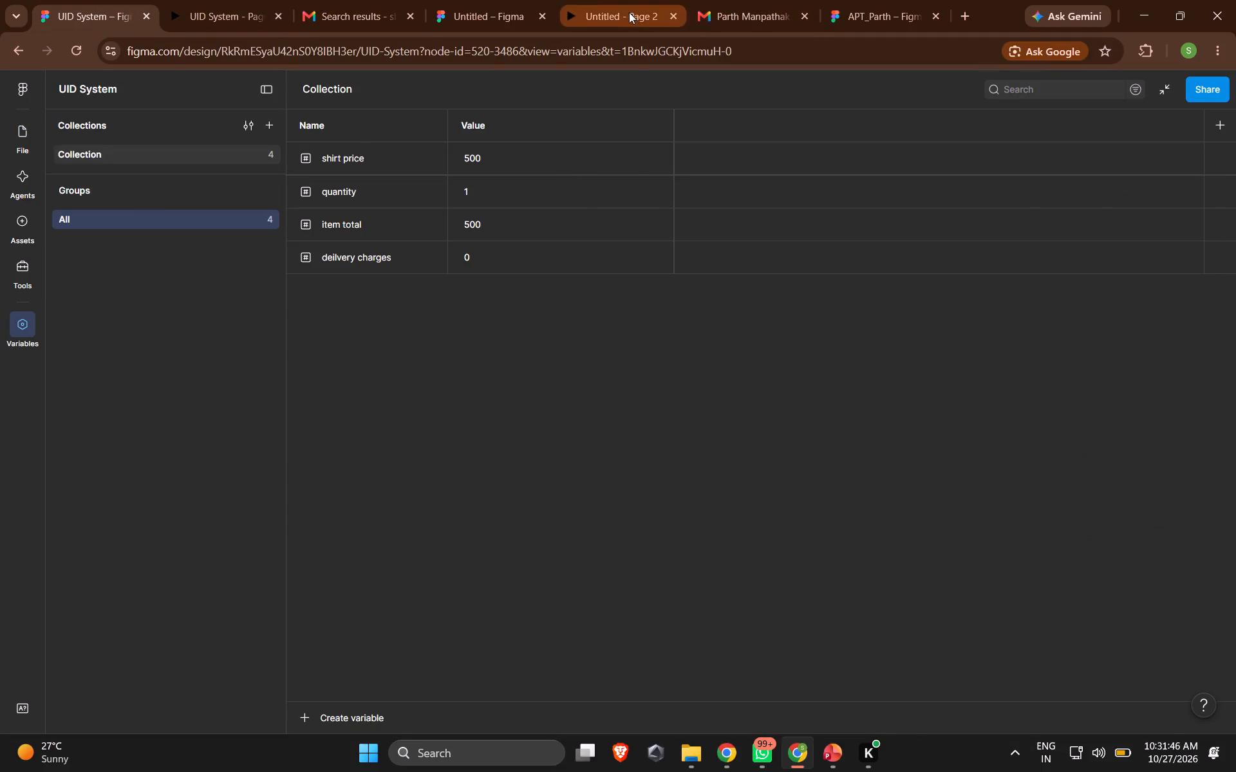
{"action": "scroll", "coordinate": [522, 121], "scroll_direction": "up", "scroll_amount": 1}
{"action": "left_click", "coordinate": [603, 3]}
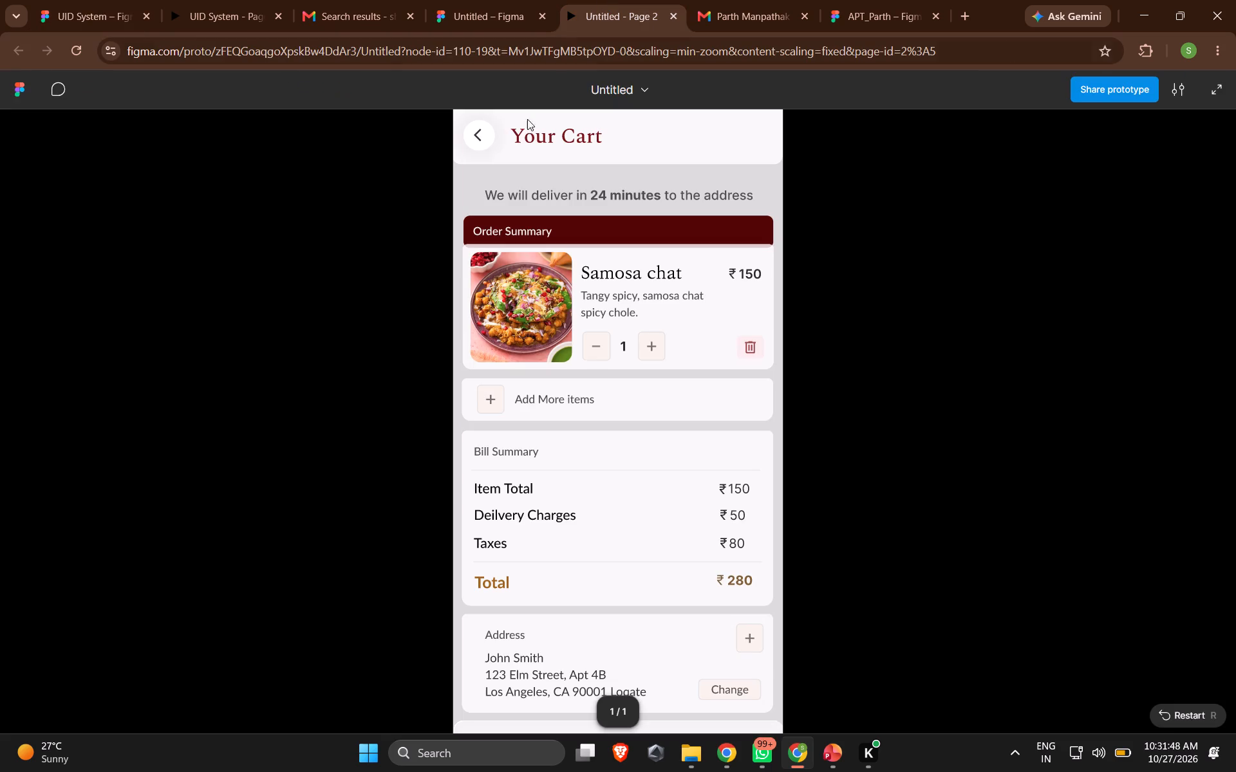
{"action": "left_click", "coordinate": [466, 11]}
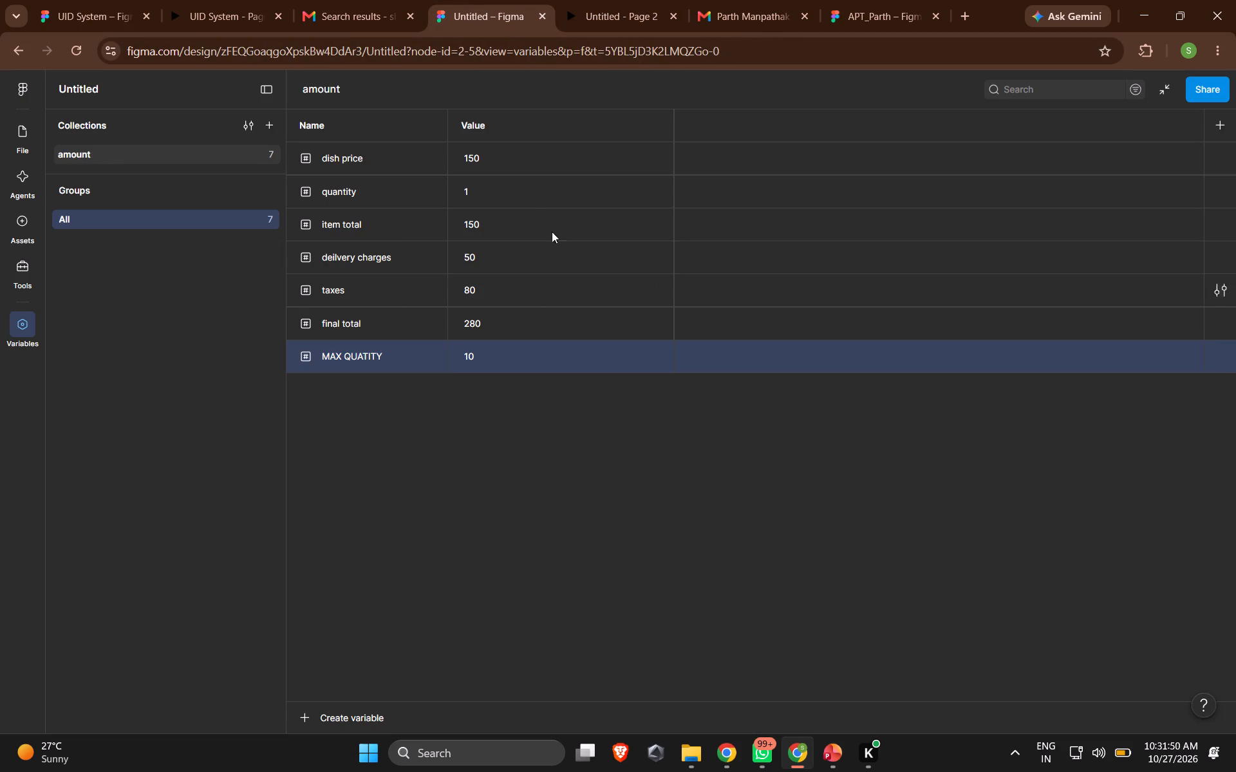
{"action": "double_click", "coordinate": [471, 154]}
{"action": "key", "text": "ctrl+c"}
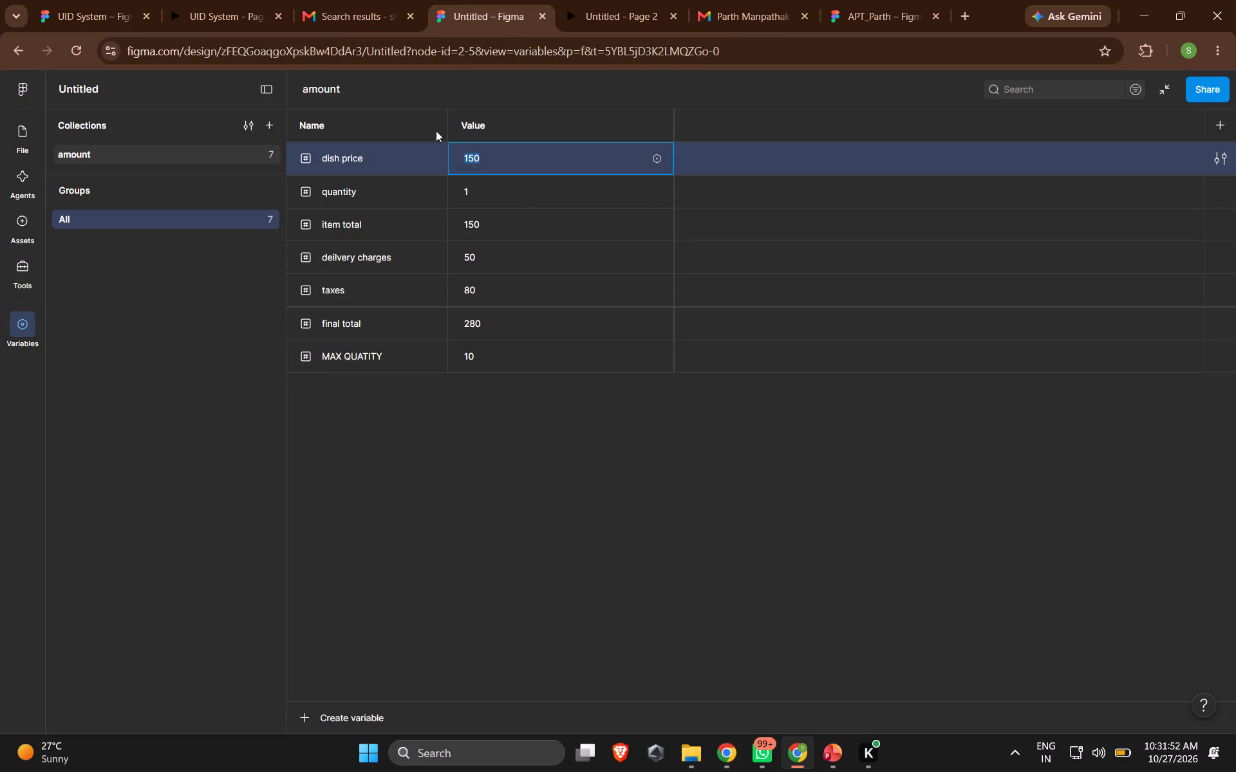
{"action": "left_click", "coordinate": [116, 11]}
{"action": "double_click", "coordinate": [480, 150]}
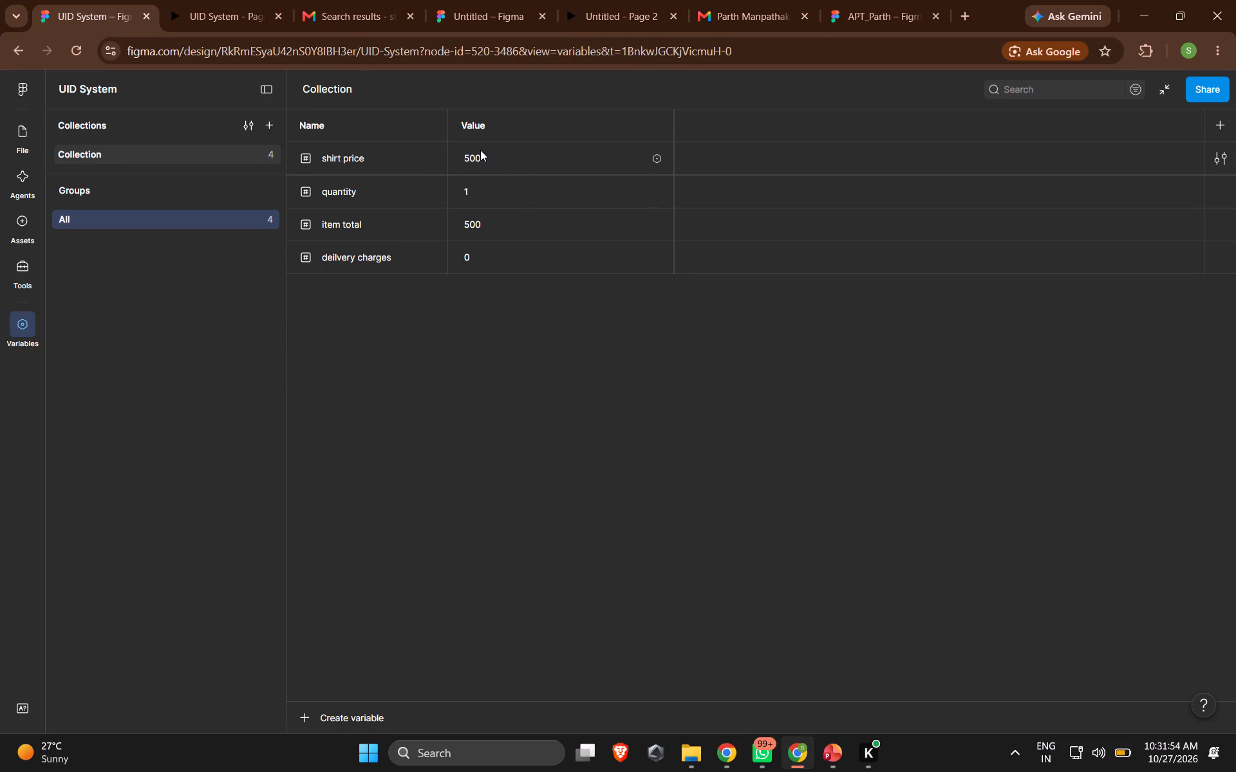
{"action": "double_click", "coordinate": [480, 159]}
{"action": "key", "text": "ctrl+v"}
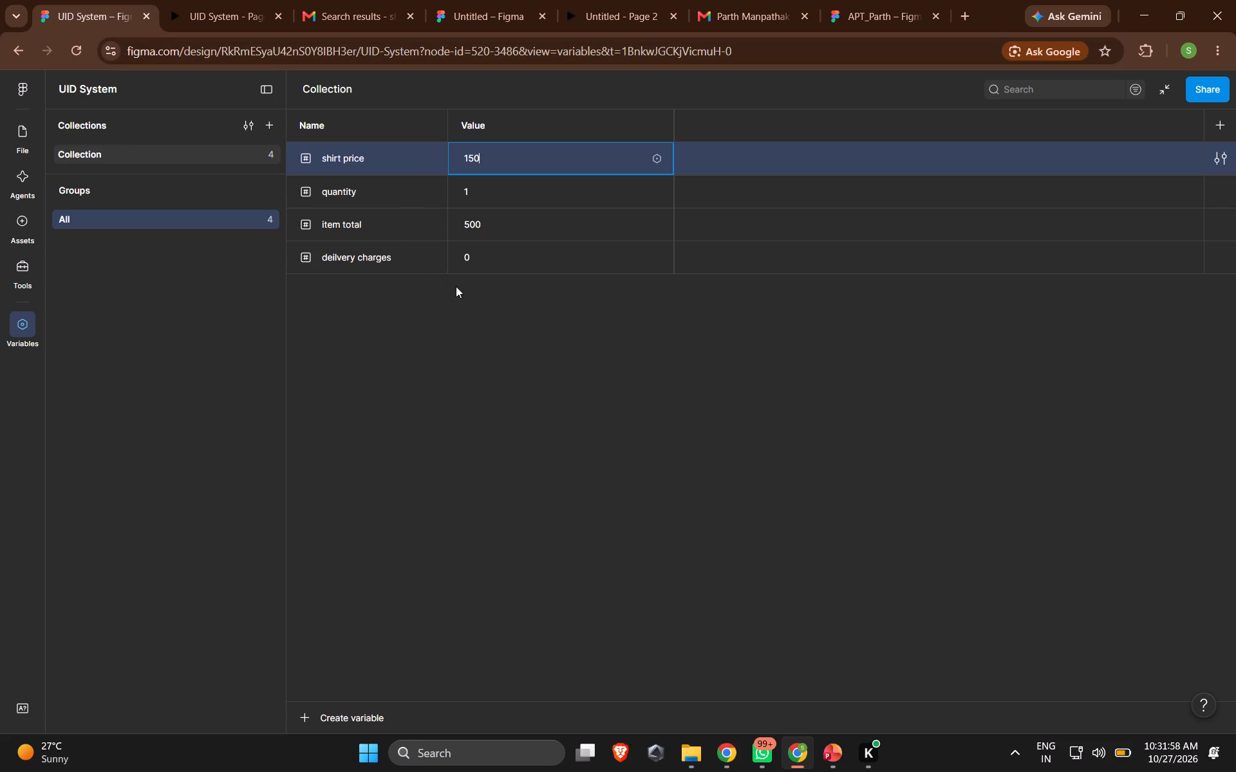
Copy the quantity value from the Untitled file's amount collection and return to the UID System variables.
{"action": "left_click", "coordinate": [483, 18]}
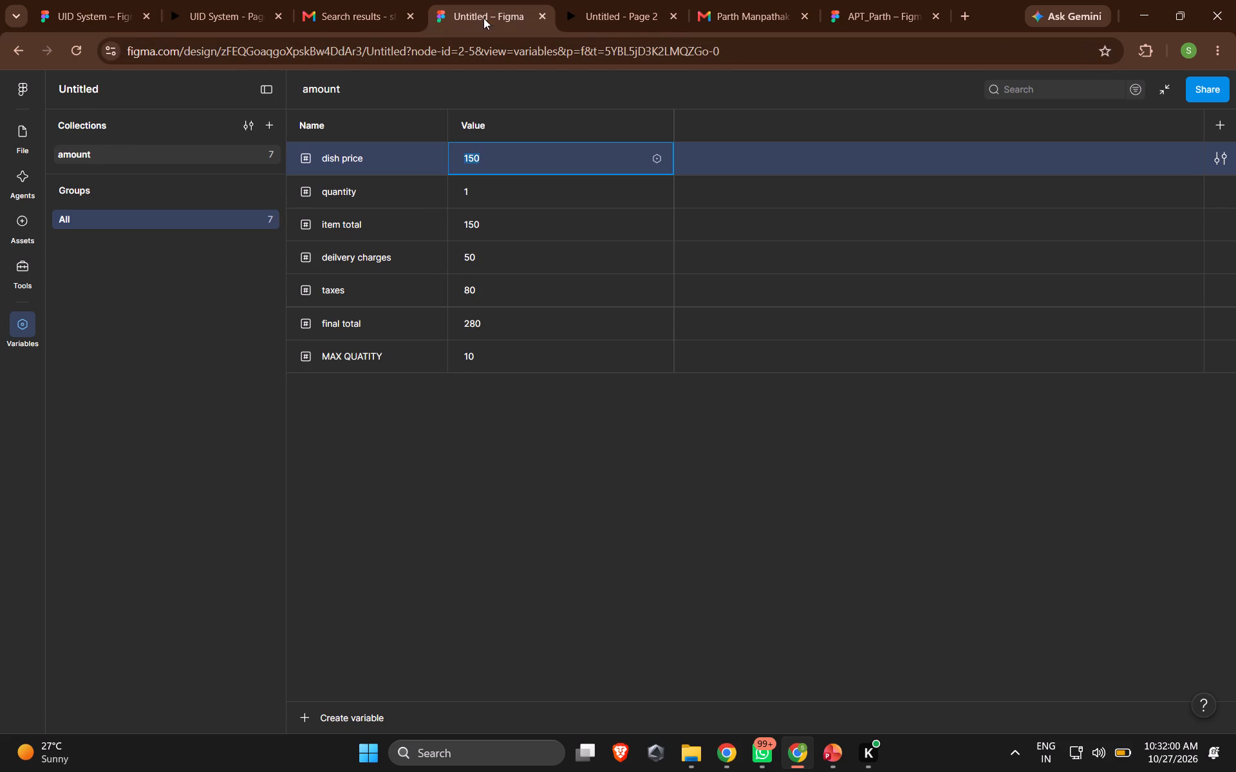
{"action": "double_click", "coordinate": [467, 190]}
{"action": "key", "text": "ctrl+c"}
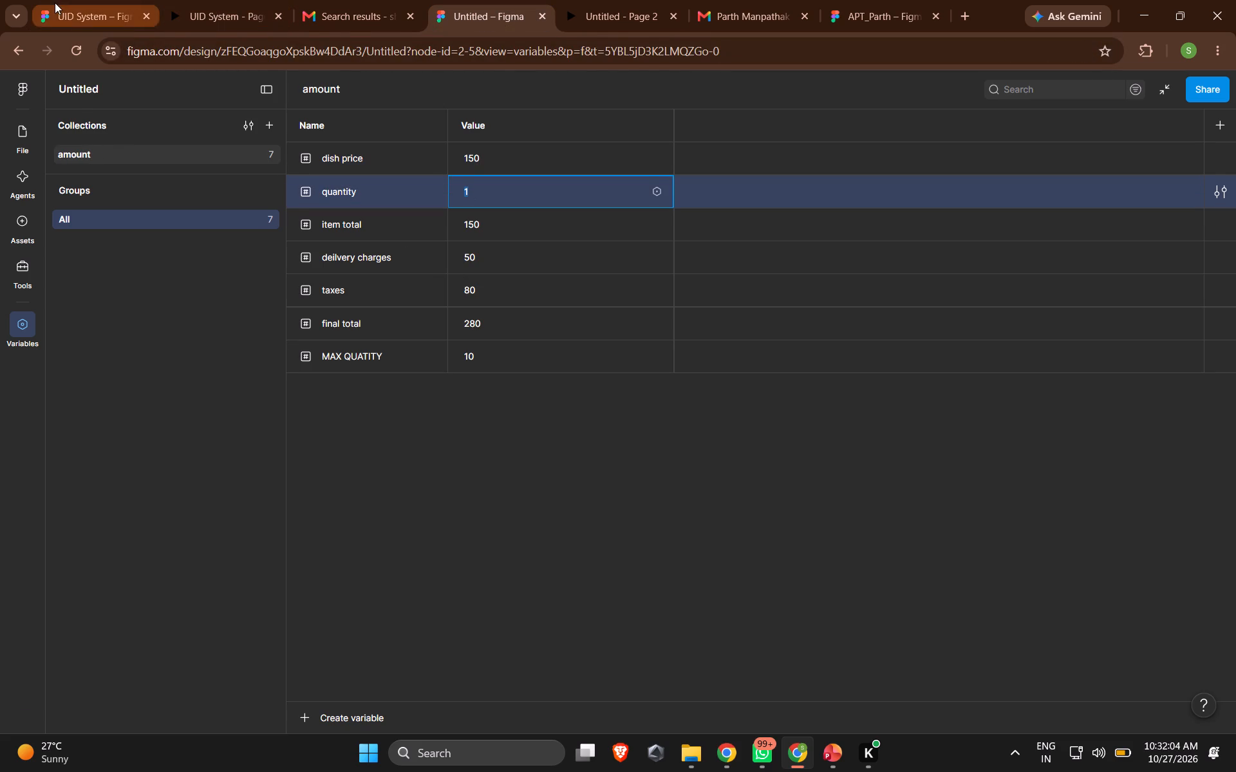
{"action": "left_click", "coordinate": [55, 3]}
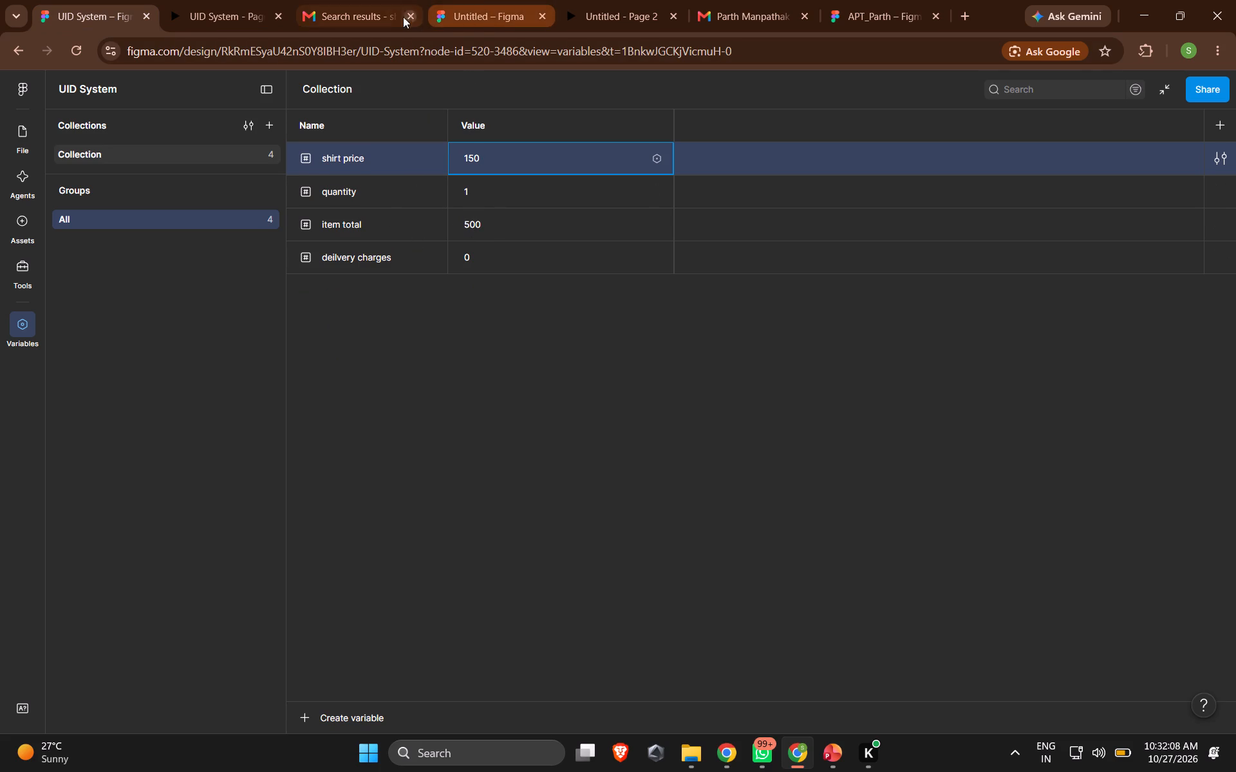
Set the item total variable in UID System to 150, copied from item total in the Untitled file.
{"action": "left_click", "coordinate": [489, 7]}
{"action": "double_click", "coordinate": [471, 225]}
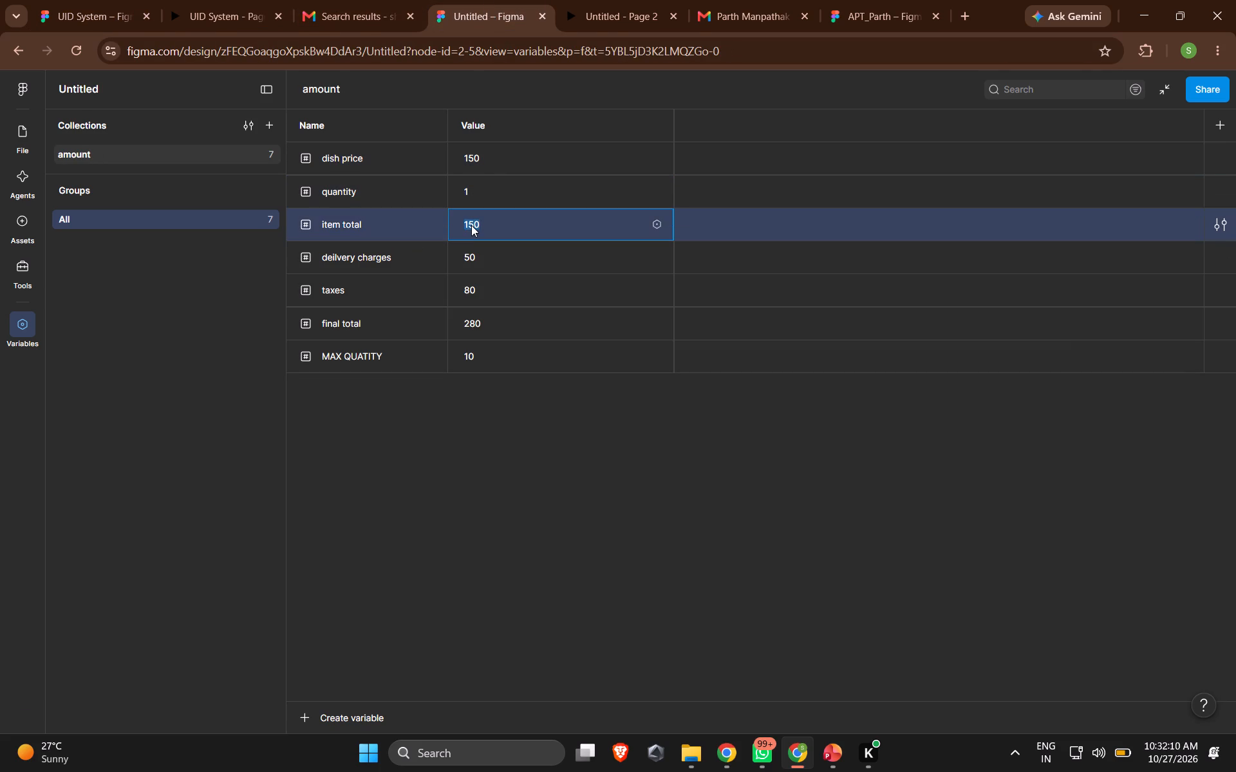
{"action": "key", "text": "ctrl+c"}
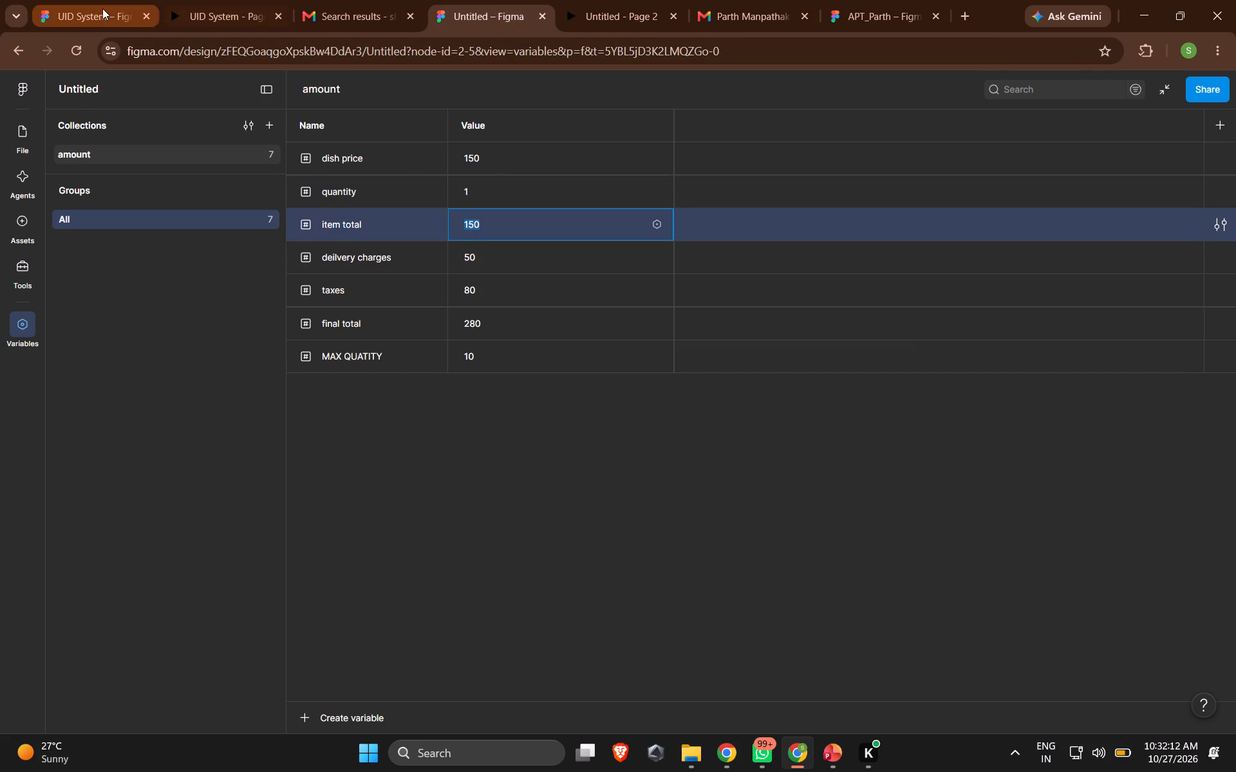
{"action": "left_click", "coordinate": [100, 8]}
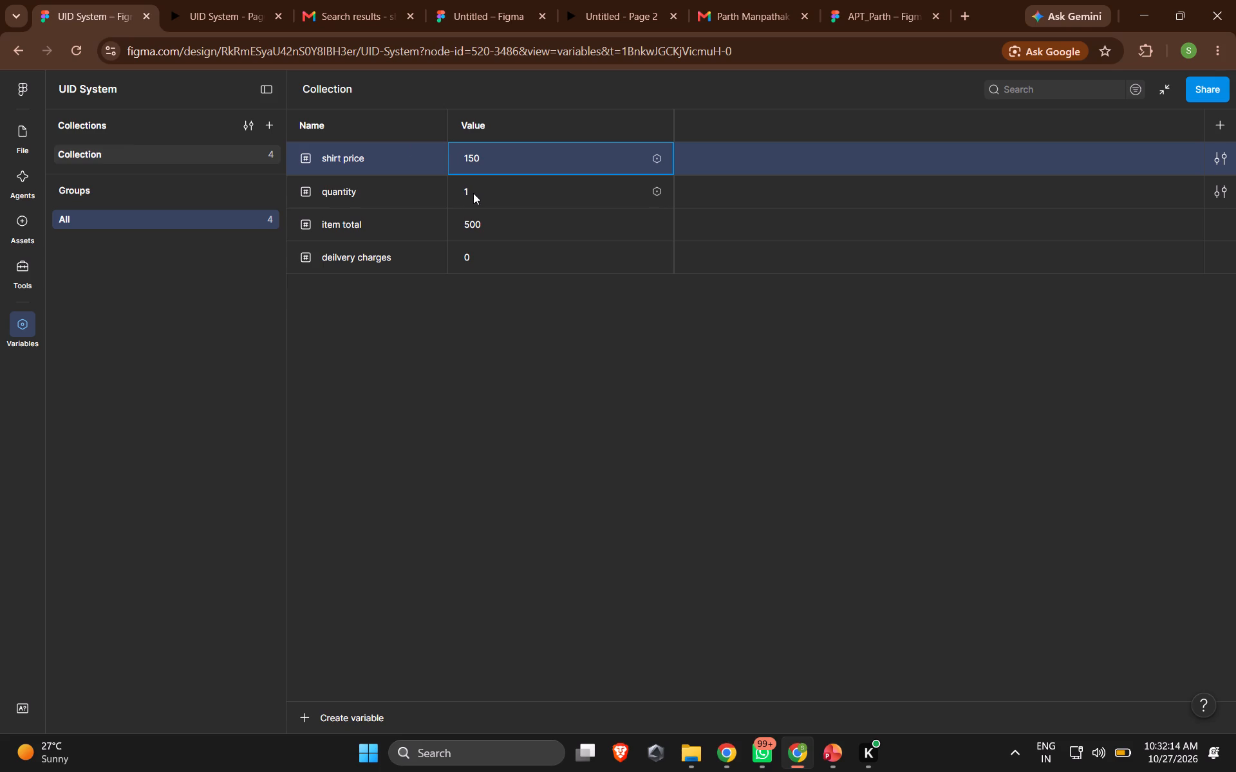
{"action": "double_click", "coordinate": [474, 225]}
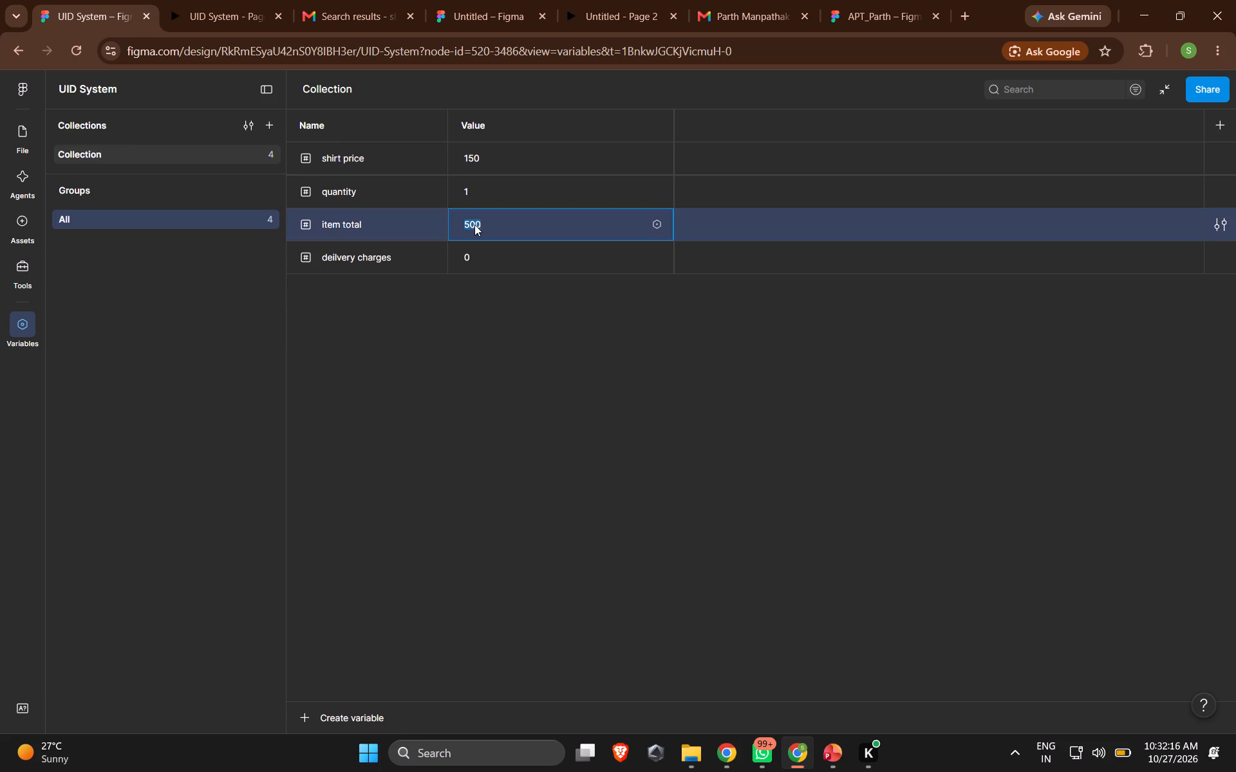
{"action": "key", "text": "ctrl+v"}
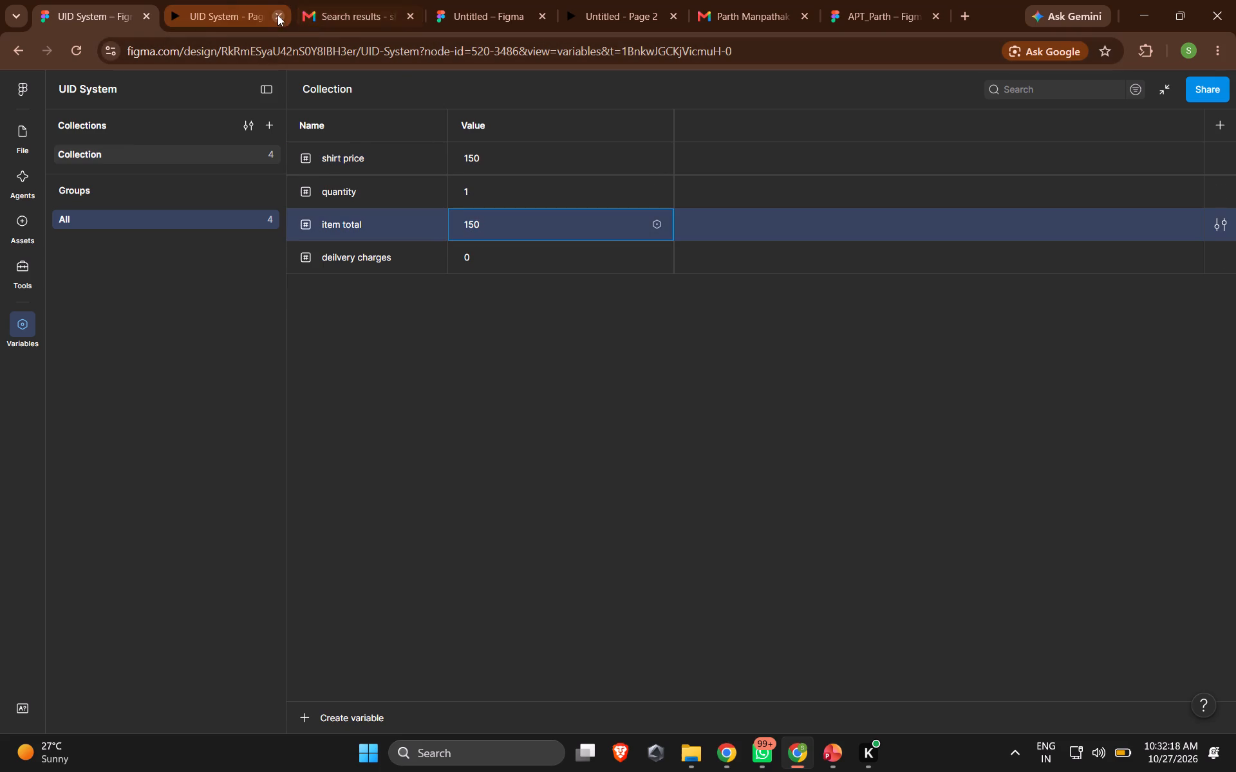
Set the deilvery charges variable in UID System to 50, copied from the matching variable in the Untitled file.
{"action": "left_click", "coordinate": [476, 6]}
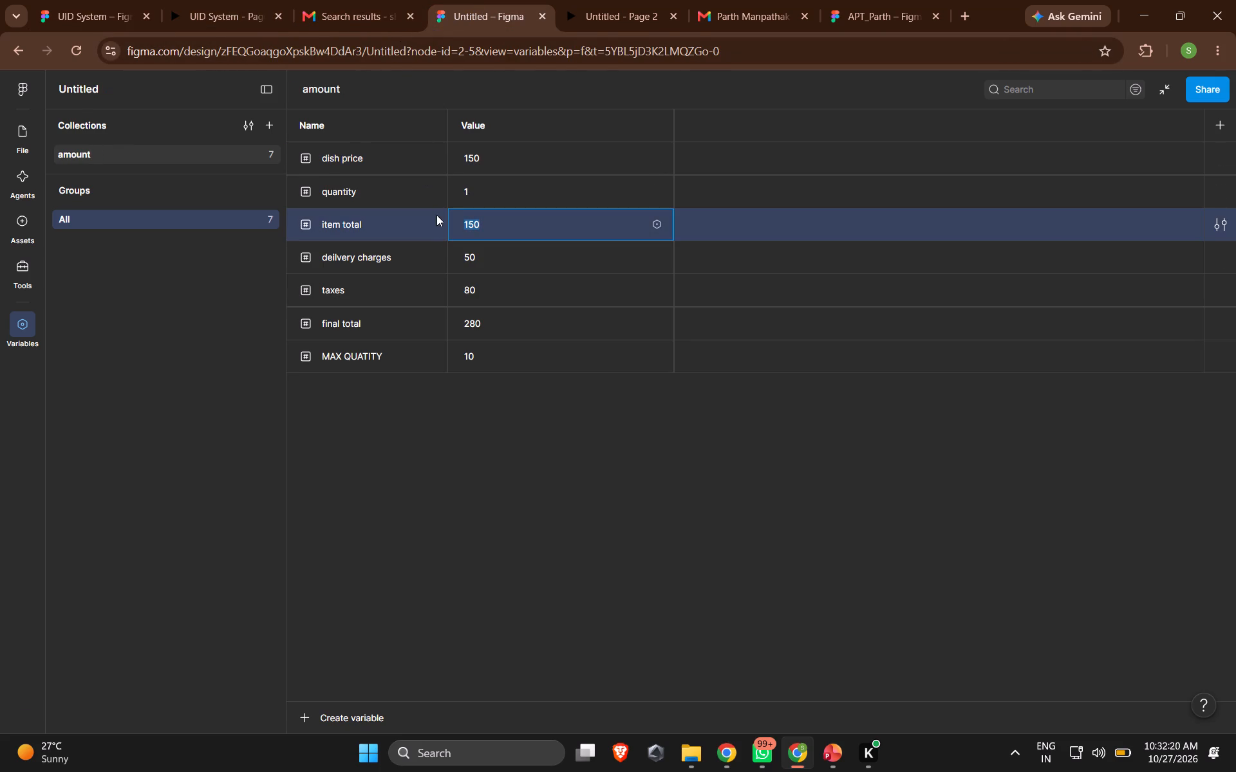
{"action": "double_click", "coordinate": [470, 255]}
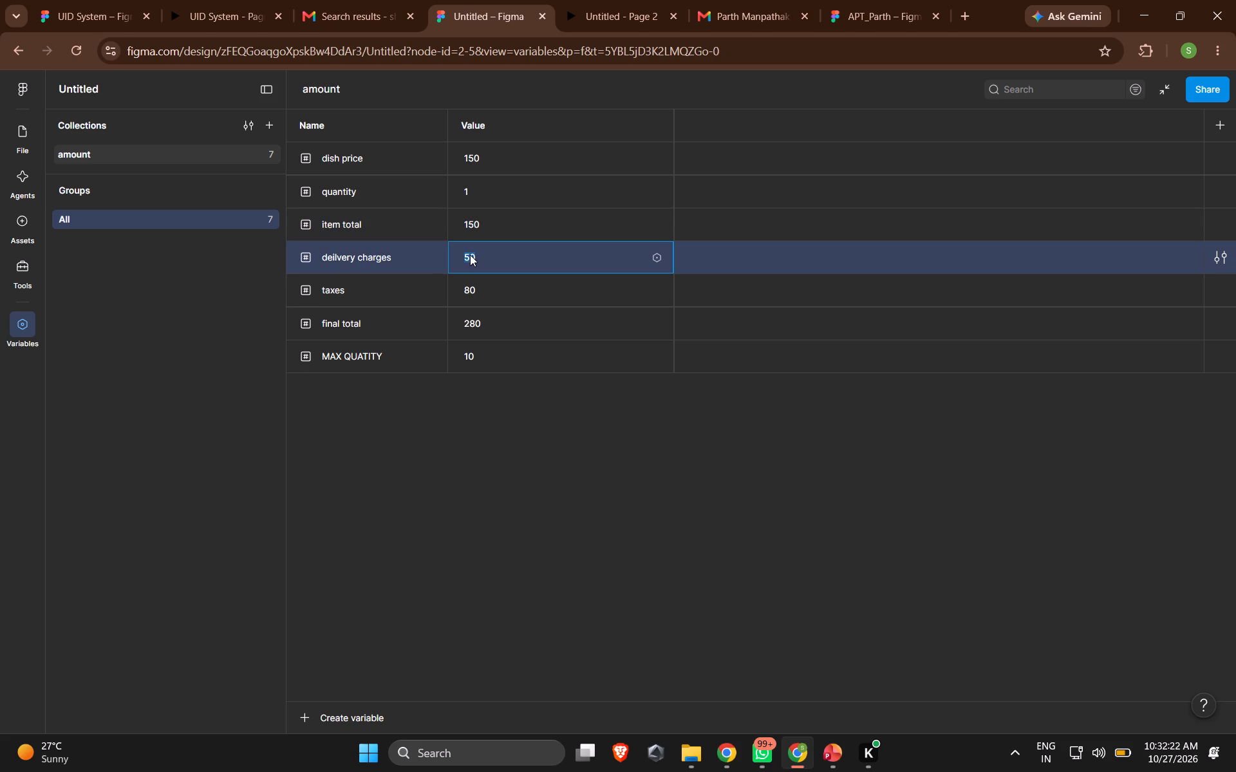
{"action": "key", "text": "ctrl+c"}
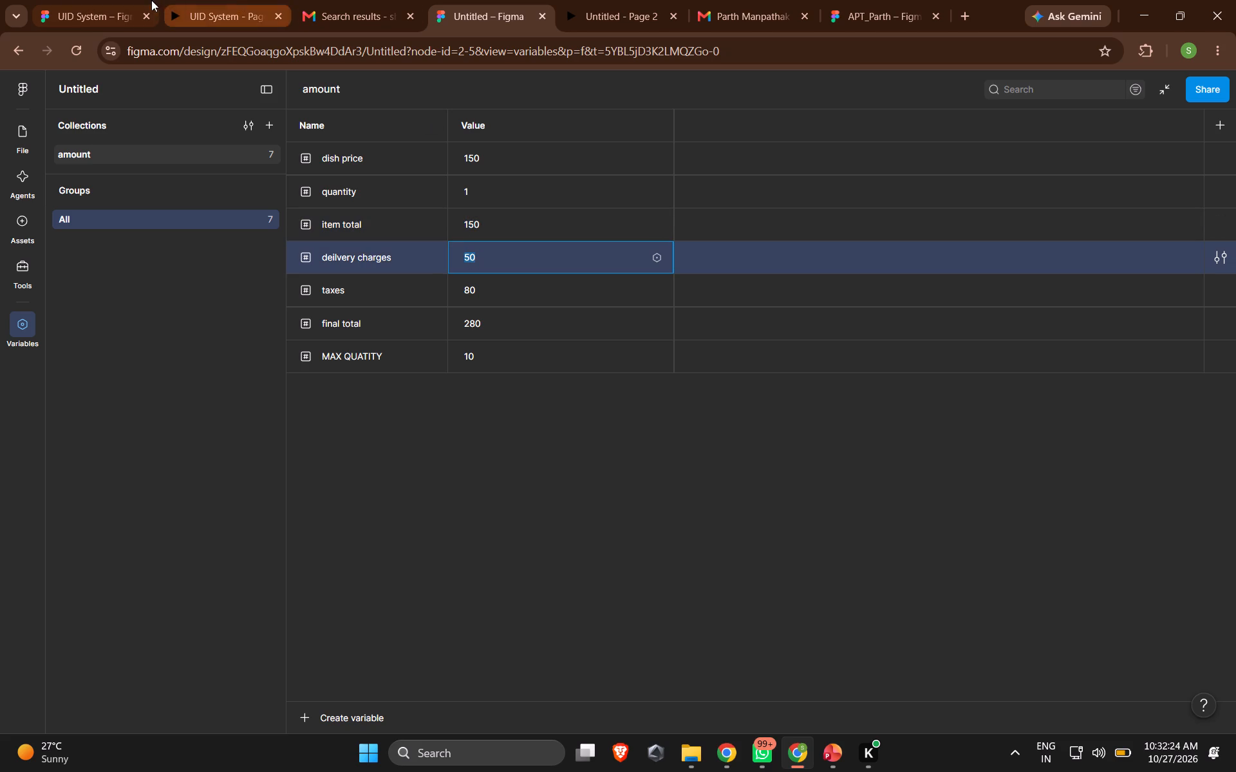
{"action": "left_click", "coordinate": [106, 3]}
{"action": "left_click", "coordinate": [468, 258]}
{"action": "left_click", "coordinate": [468, 258]}
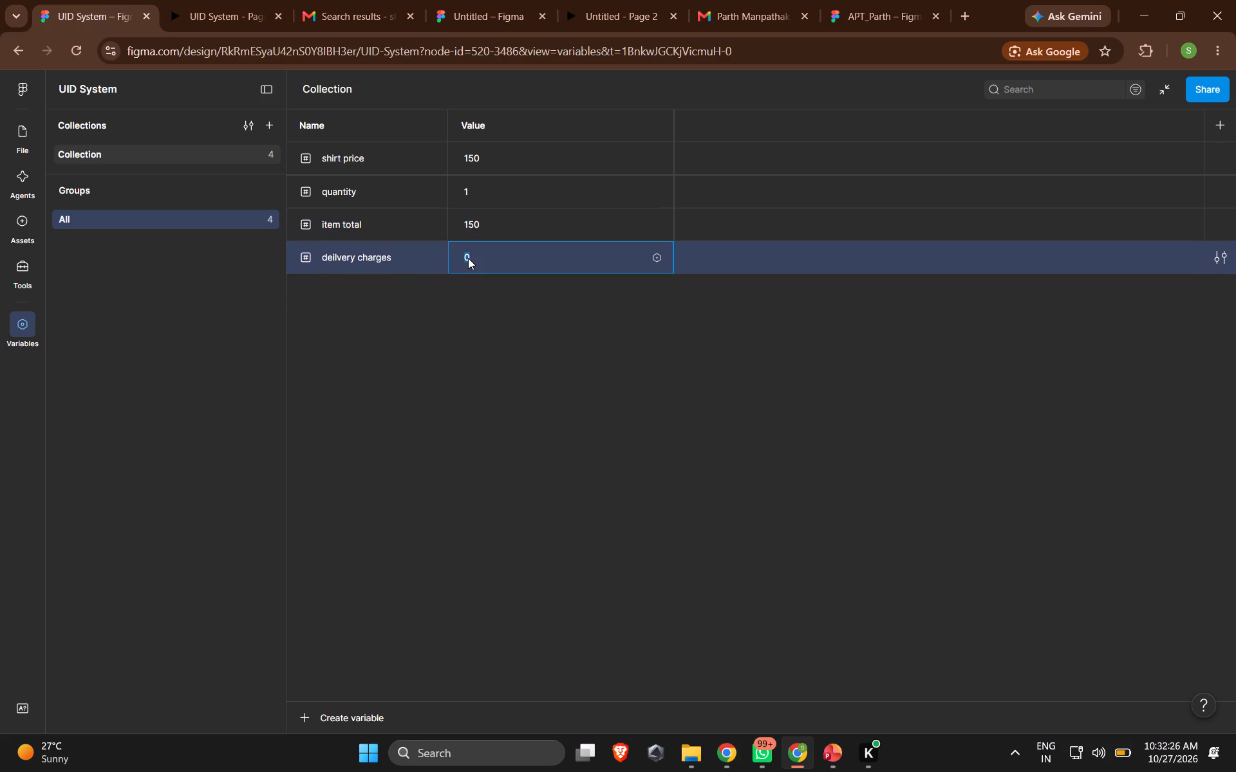
{"action": "key", "text": "ctrl+v"}
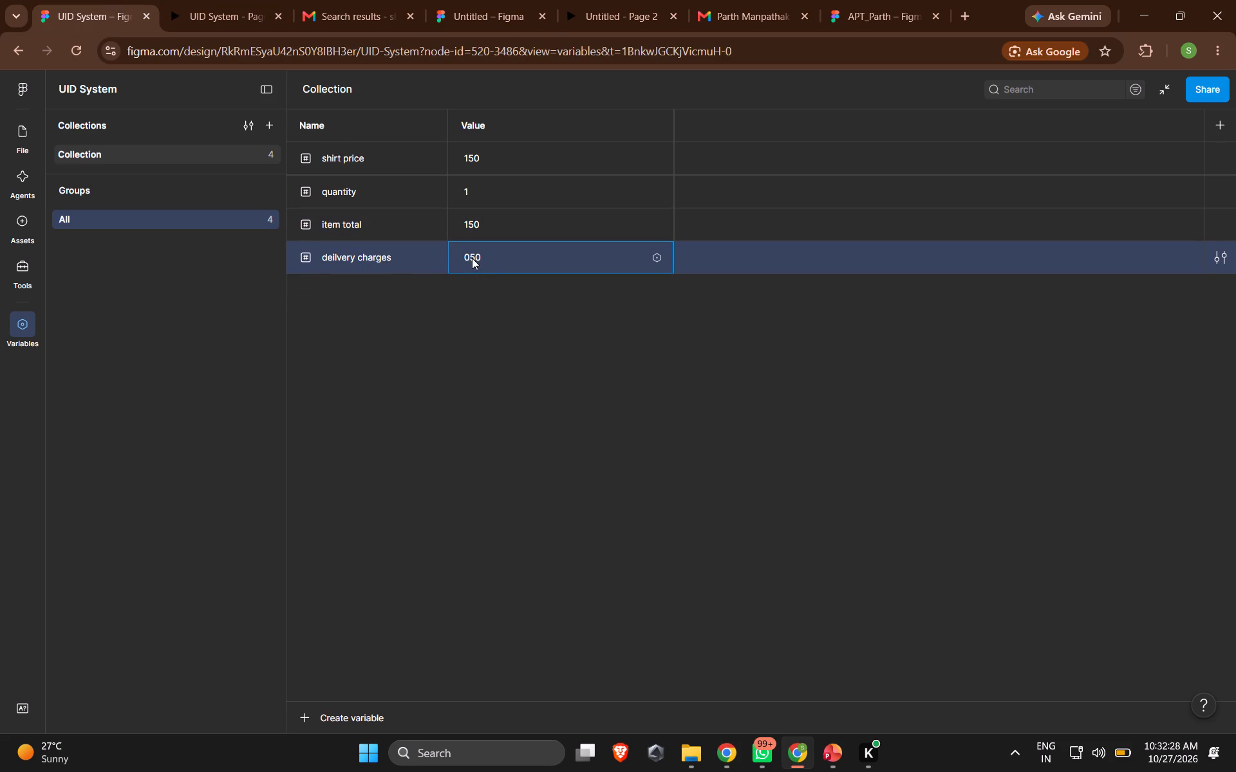
{"action": "left_click", "coordinate": [472, 258]}
{"action": "key", "text": "BackSpace"}
{"action": "left_click", "coordinate": [401, 347]}
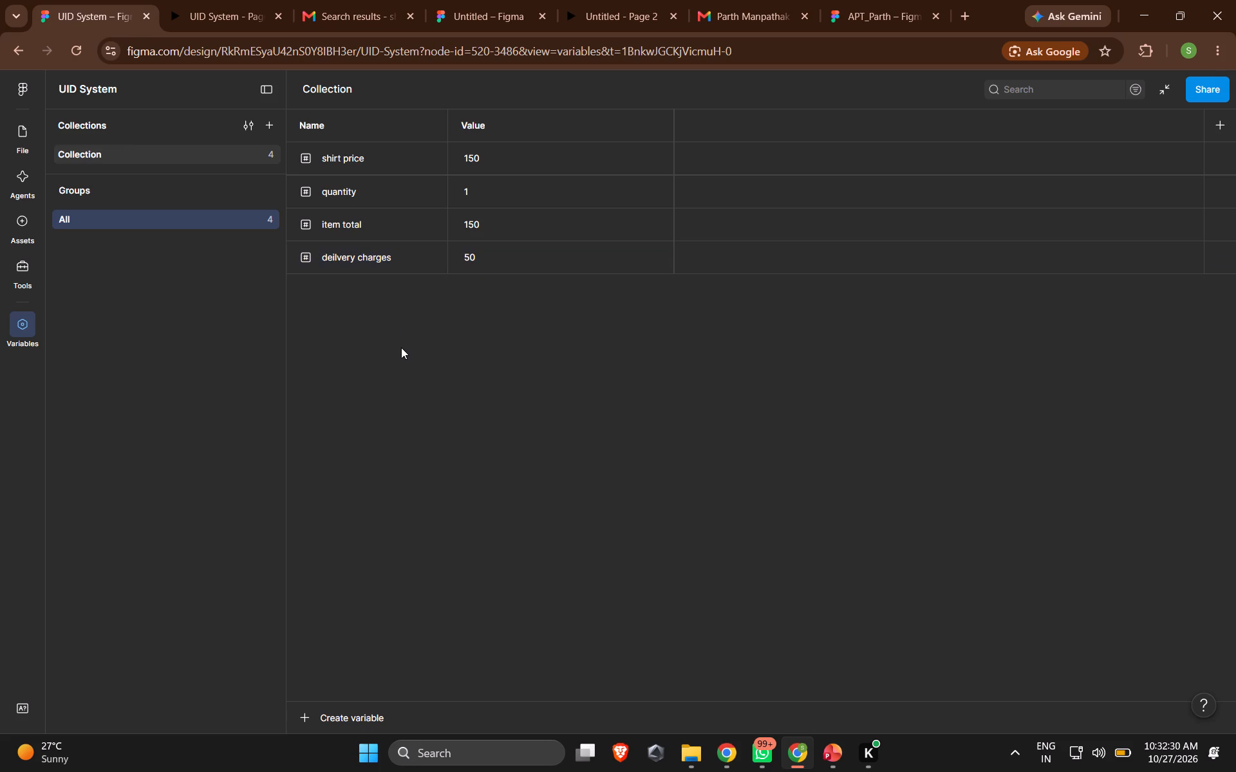
Create a number variable for taxes below deilvery charges in UID System's collection.
{"action": "left_click", "coordinate": [337, 715]}
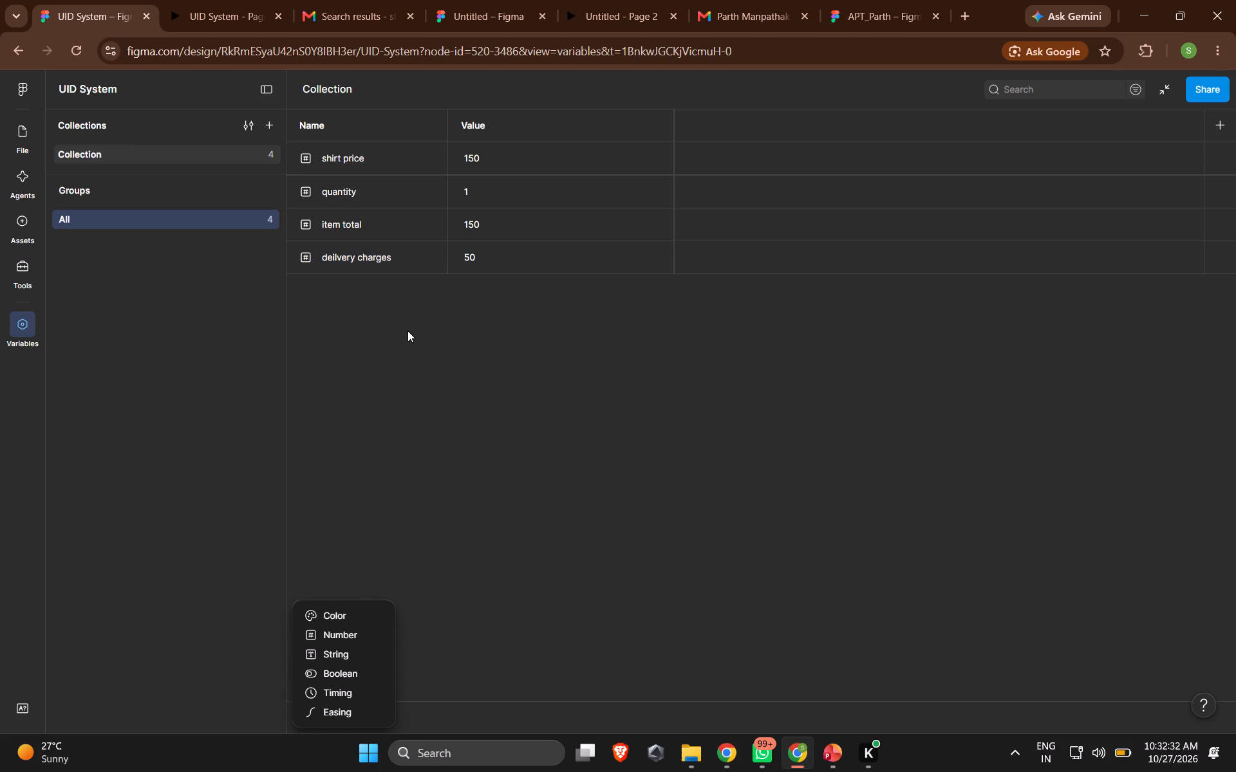
{"action": "left_click", "coordinate": [334, 634]}
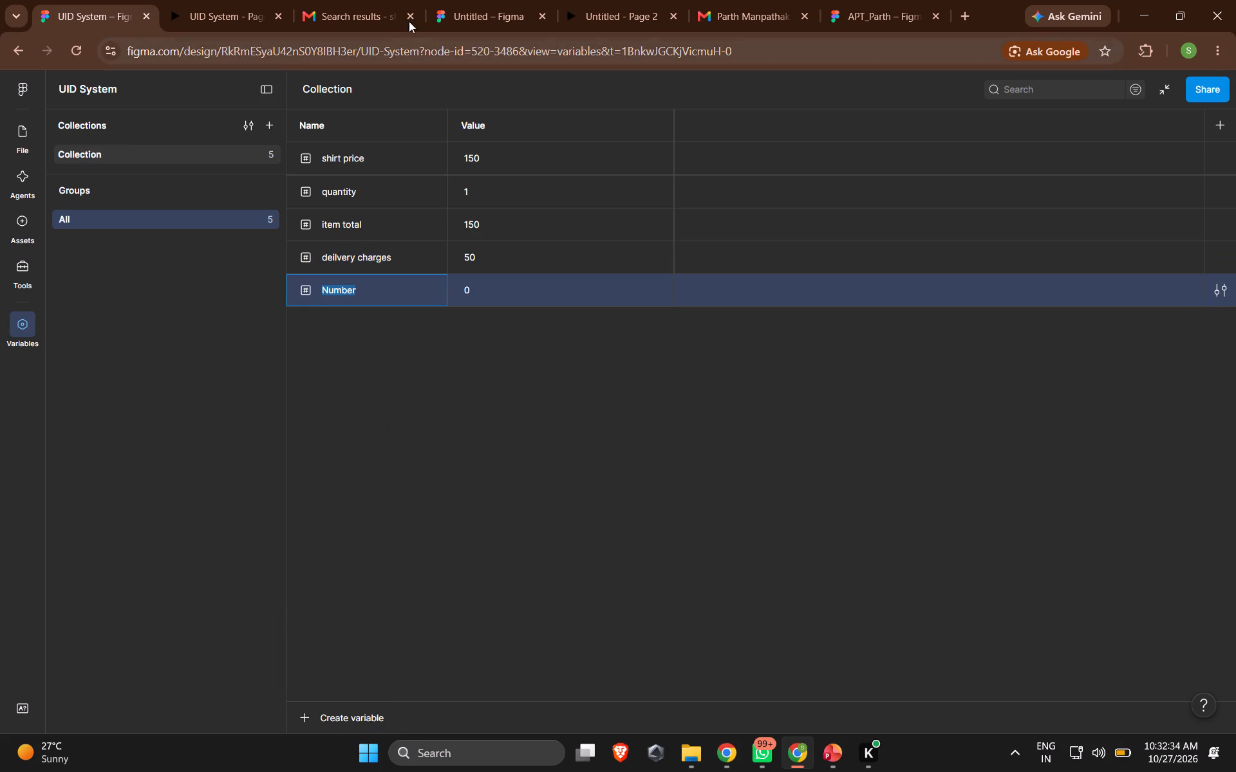
Name the new number variable in UID System taxes, copying the name from the Untitled file's amount collection.
{"action": "left_click", "coordinate": [482, 5]}
{"action": "left_click", "coordinate": [332, 292]}
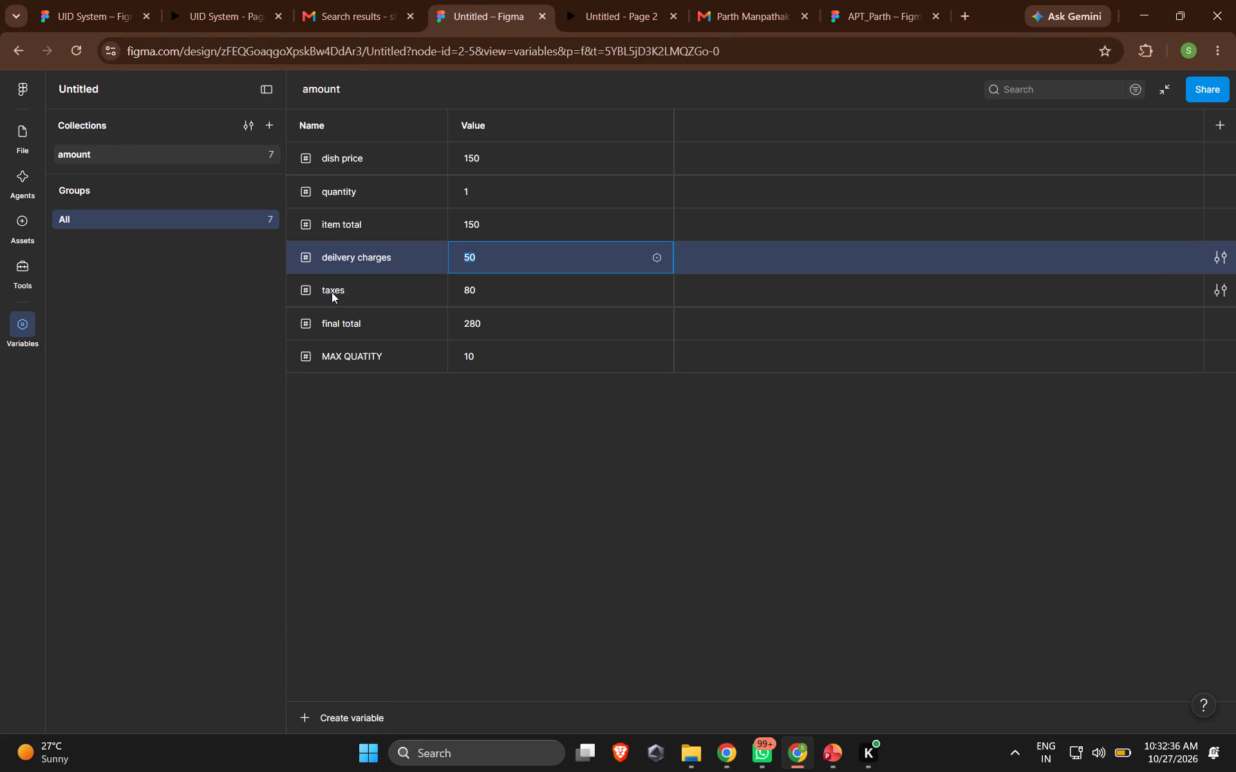
{"action": "double_click", "coordinate": [332, 292]}
{"action": "key", "text": "ctrl+c"}
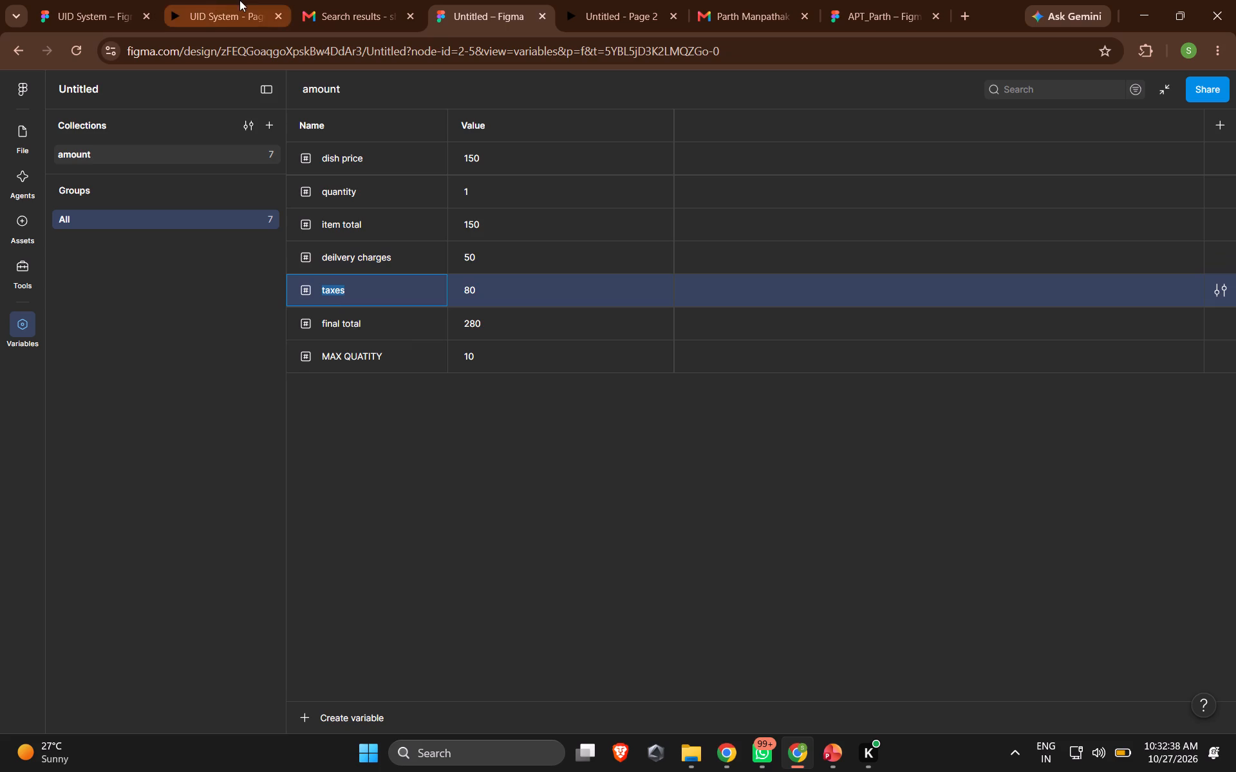
{"action": "left_click", "coordinate": [106, 7]}
{"action": "double_click", "coordinate": [343, 285]}
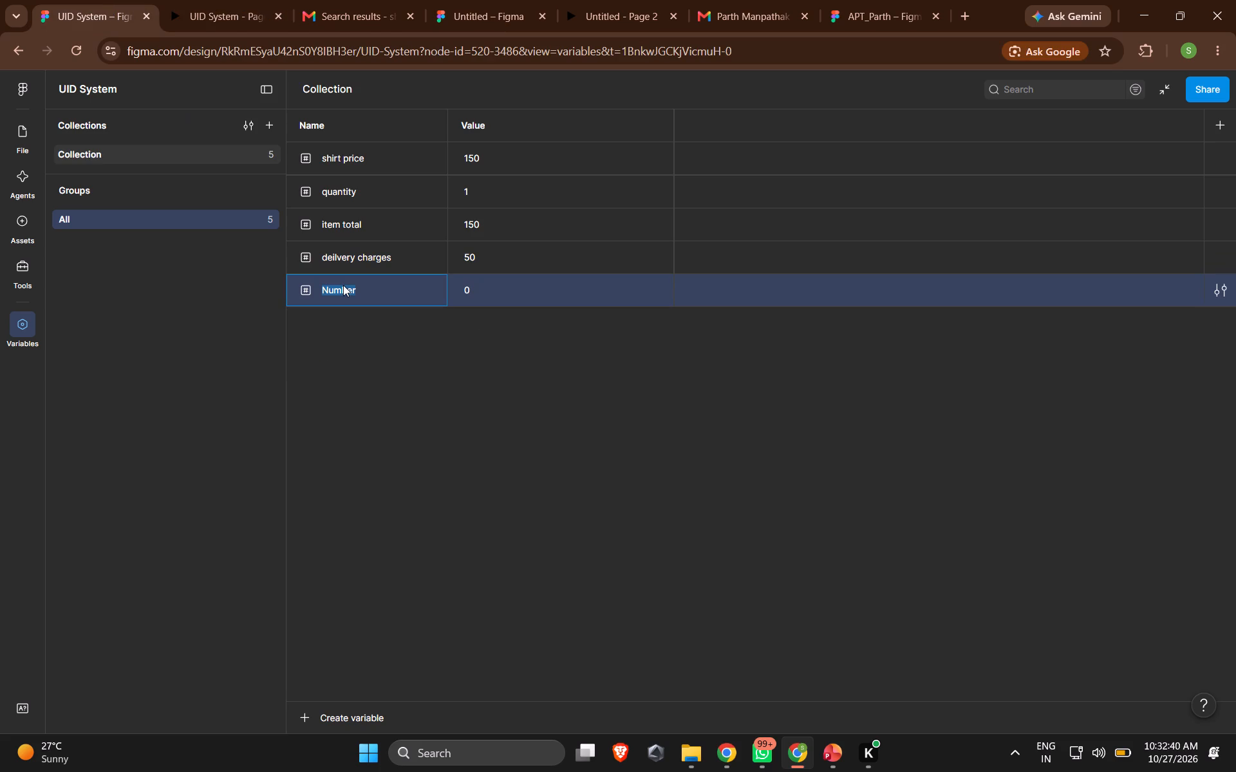
{"action": "key", "text": "ctrl+v"}
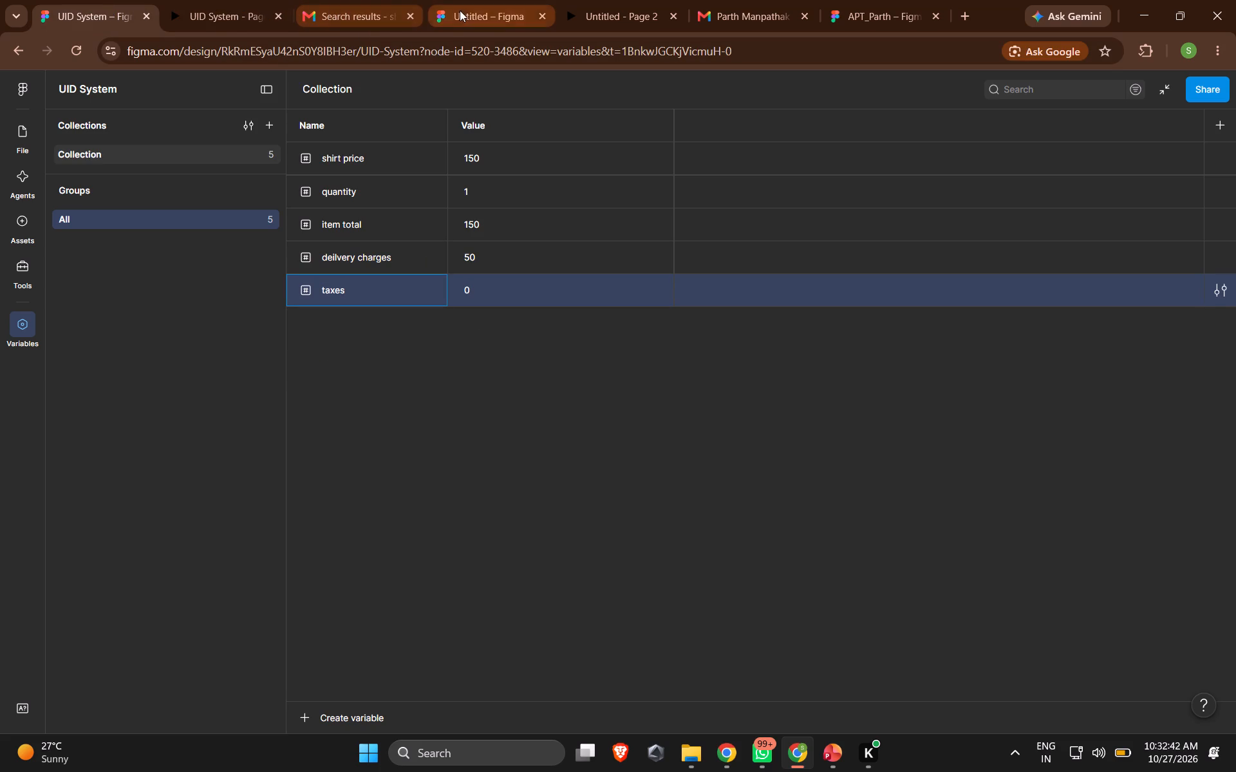
Set the taxes variable in UID System to 80, copied from the taxes value in the Untitled file.
{"action": "left_click", "coordinate": [465, 10]}
{"action": "double_click", "coordinate": [491, 286]}
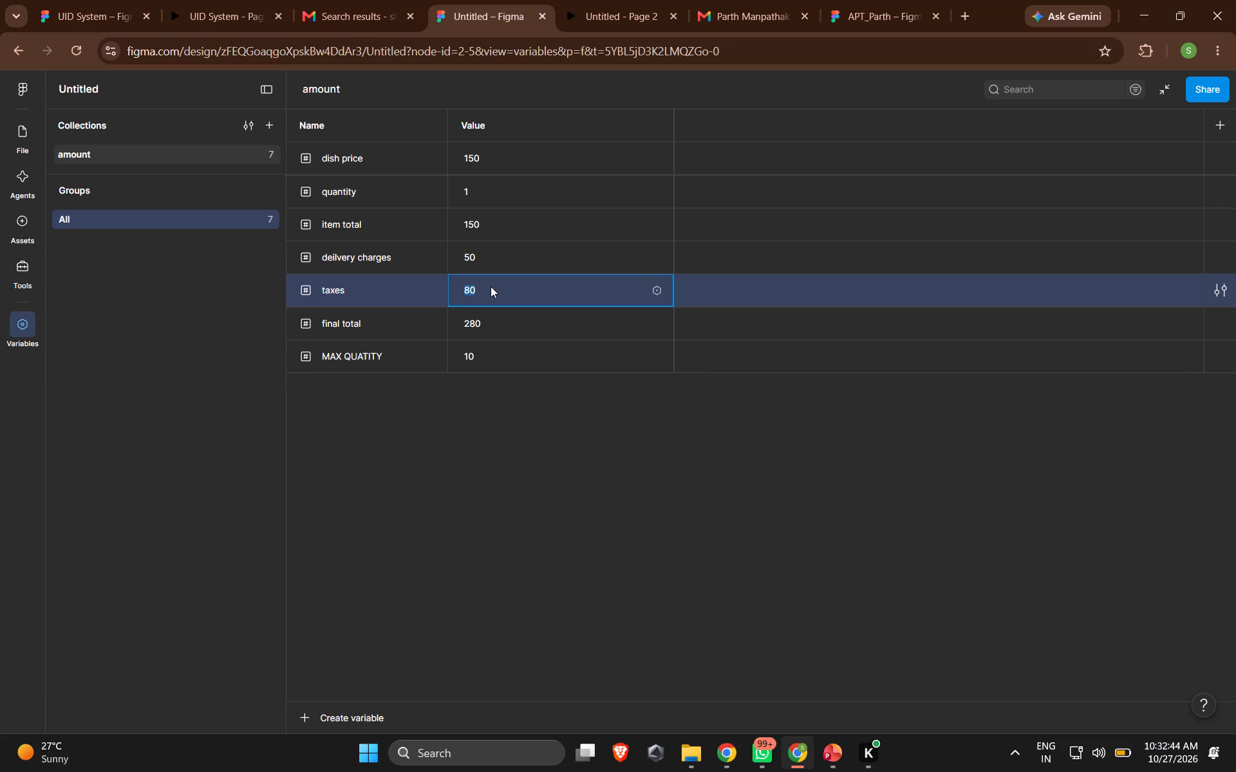
{"action": "key", "text": "ctrl+c"}
{"action": "left_click", "coordinate": [28, 0]}
{"action": "left_click", "coordinate": [71, 9]}
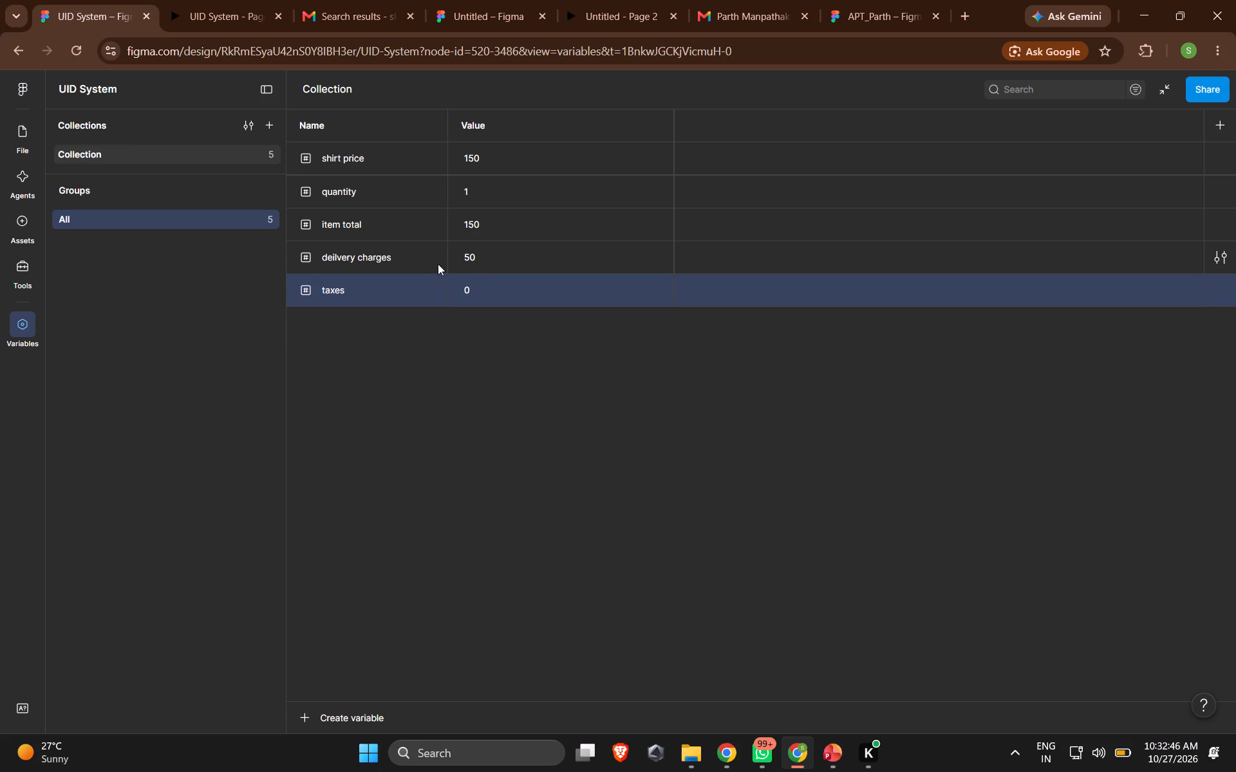
{"action": "double_click", "coordinate": [460, 288]}
{"action": "key", "text": "ctrl+v"}
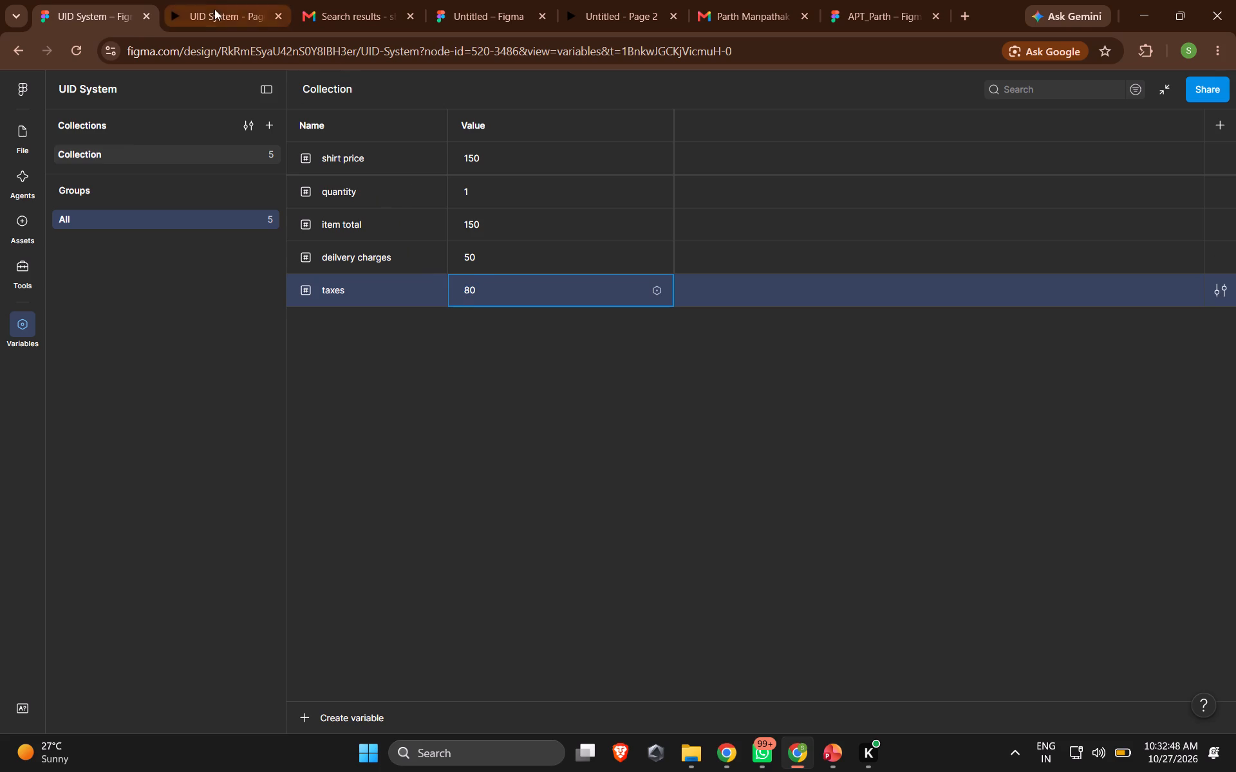
Create a number variable in UID System named final total, copying the name from the Untitled file's amount collection.
{"action": "left_click", "coordinate": [355, 24]}
{"action": "left_click", "coordinate": [462, 8]}
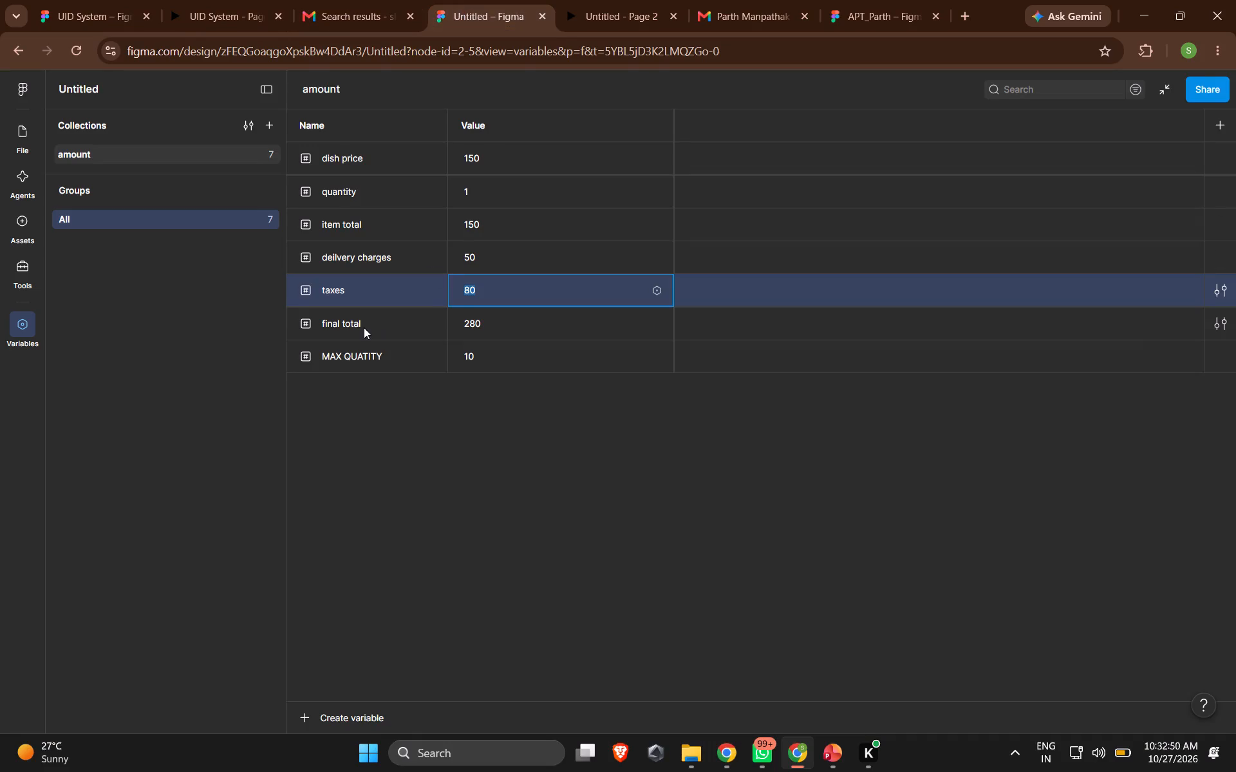
{"action": "double_click", "coordinate": [362, 326]}
{"action": "key", "text": "ctrl+c"}
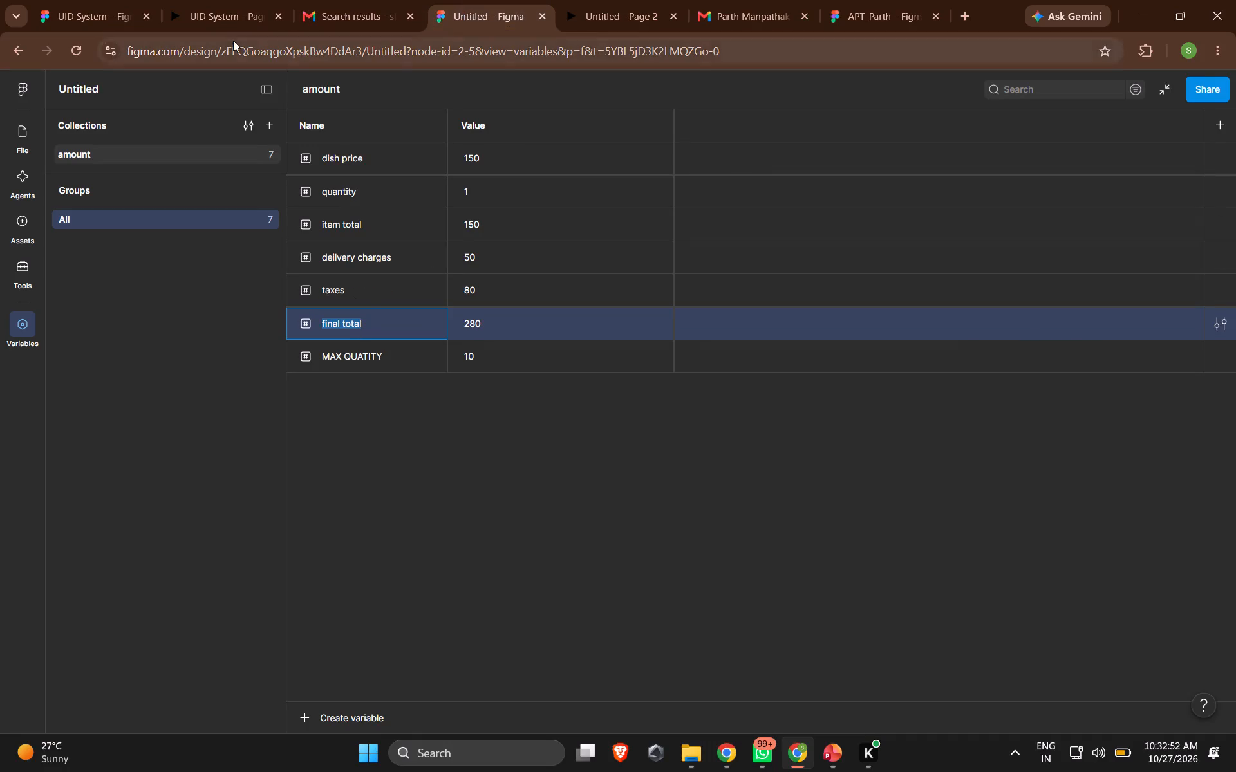
{"action": "left_click", "coordinate": [69, 8]}
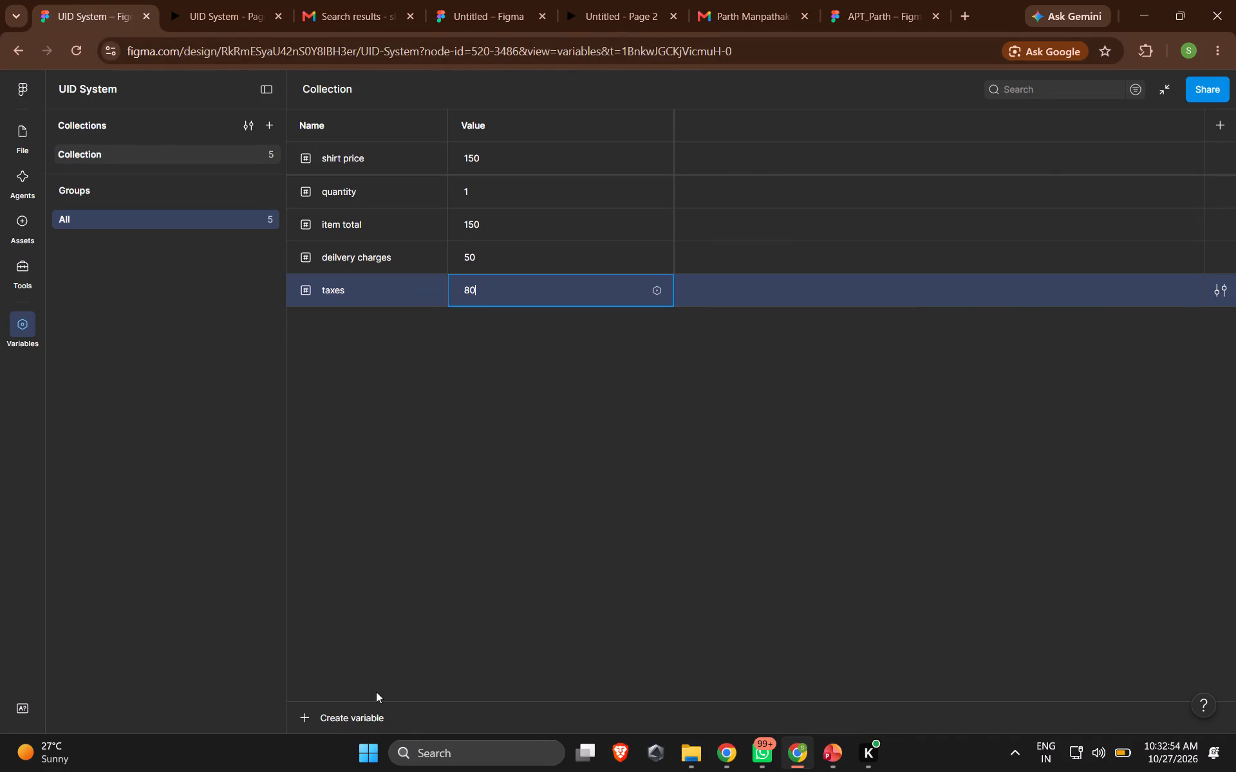
{"action": "left_click", "coordinate": [333, 722]}
{"action": "left_click", "coordinate": [350, 636]}
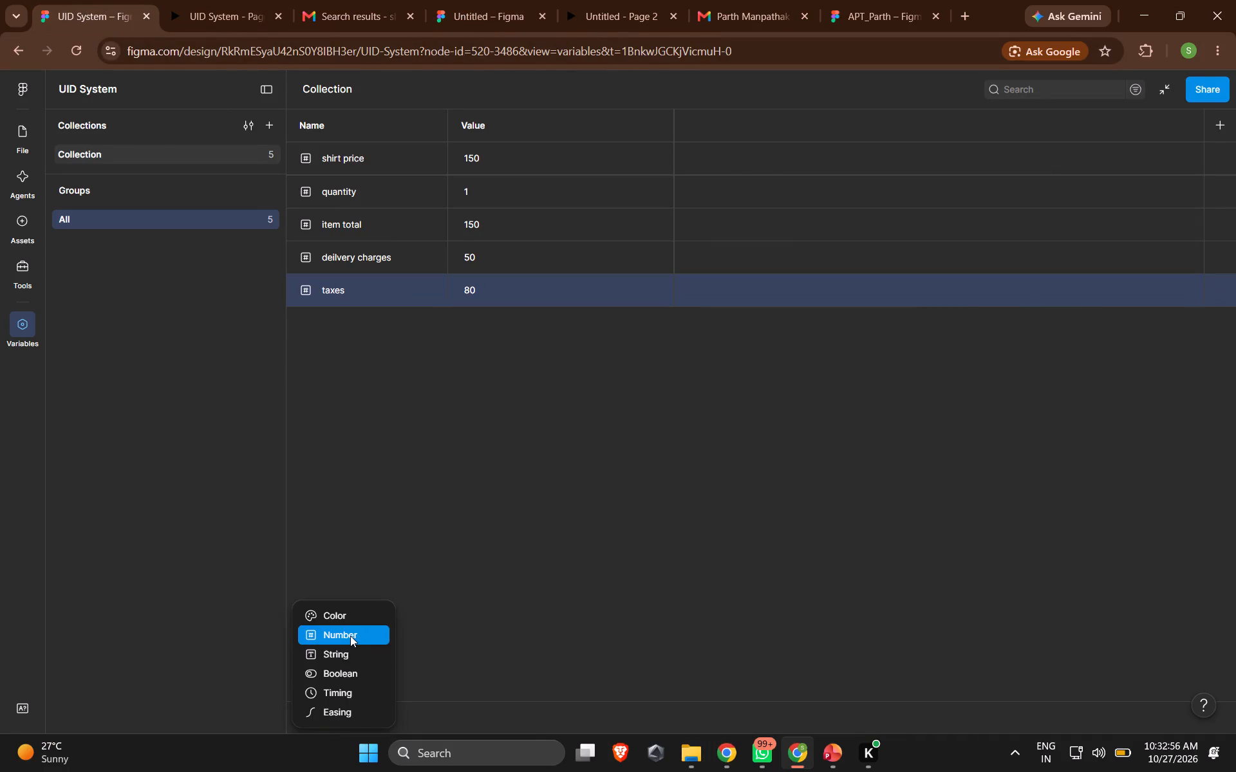
{"action": "key", "text": "ctrl+v"}
Set the final total variable in UID System to 280.
{"action": "left_click", "coordinate": [474, 324]}
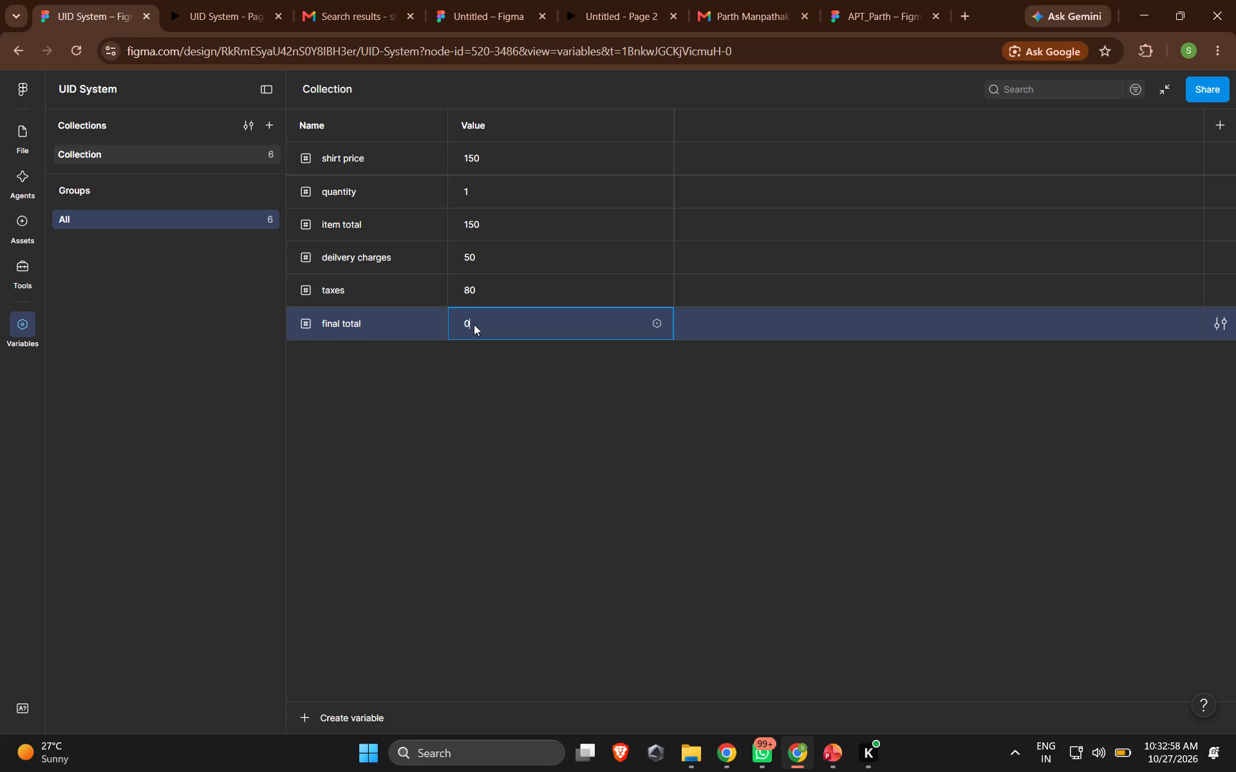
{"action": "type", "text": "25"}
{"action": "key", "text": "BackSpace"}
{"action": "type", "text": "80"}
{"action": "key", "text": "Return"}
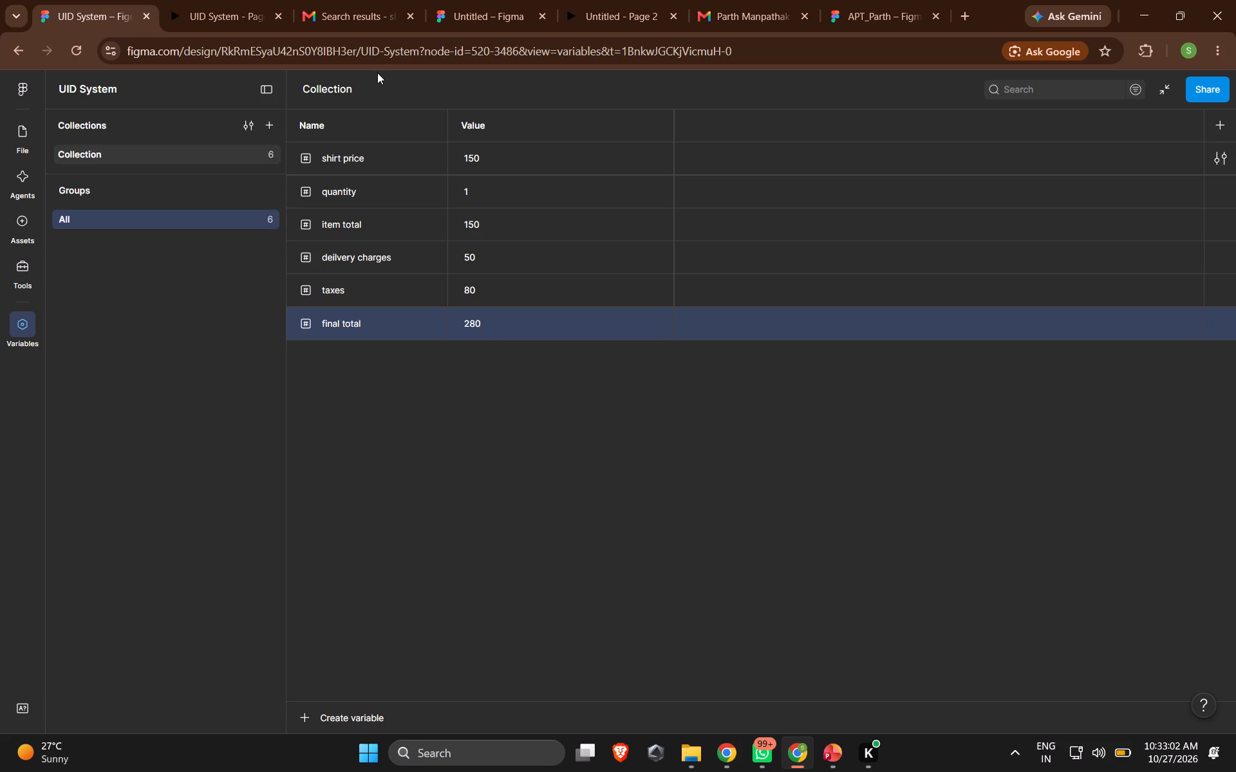
Copy the MAX QUATITY variable name from the Untitled file's amount collection.
{"action": "left_click", "coordinate": [451, 3]}
{"action": "double_click", "coordinate": [384, 359]}
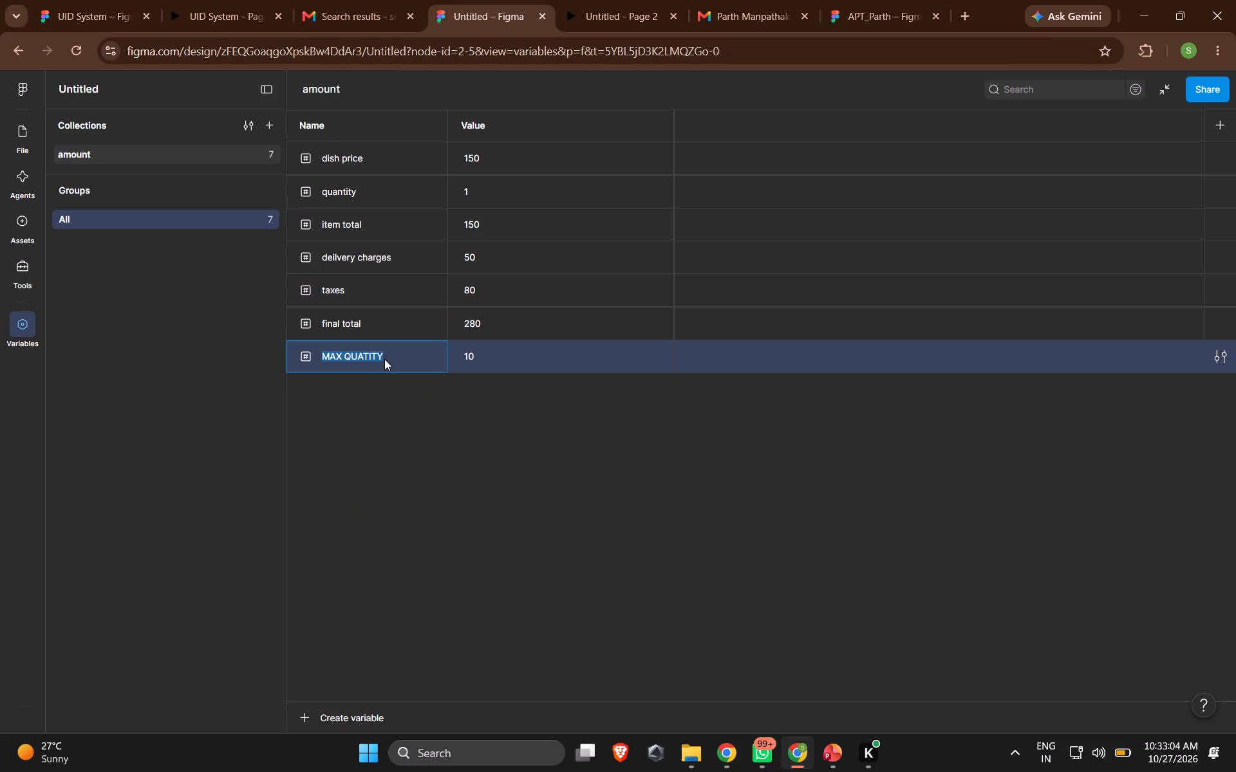
Add a number variable MAX QUATITY with value 10 to UID System's collection, copying its name from the Untitled file's amount collection.
{"action": "key", "text": "ctrl+c"}
{"action": "left_click", "coordinate": [81, 14]}
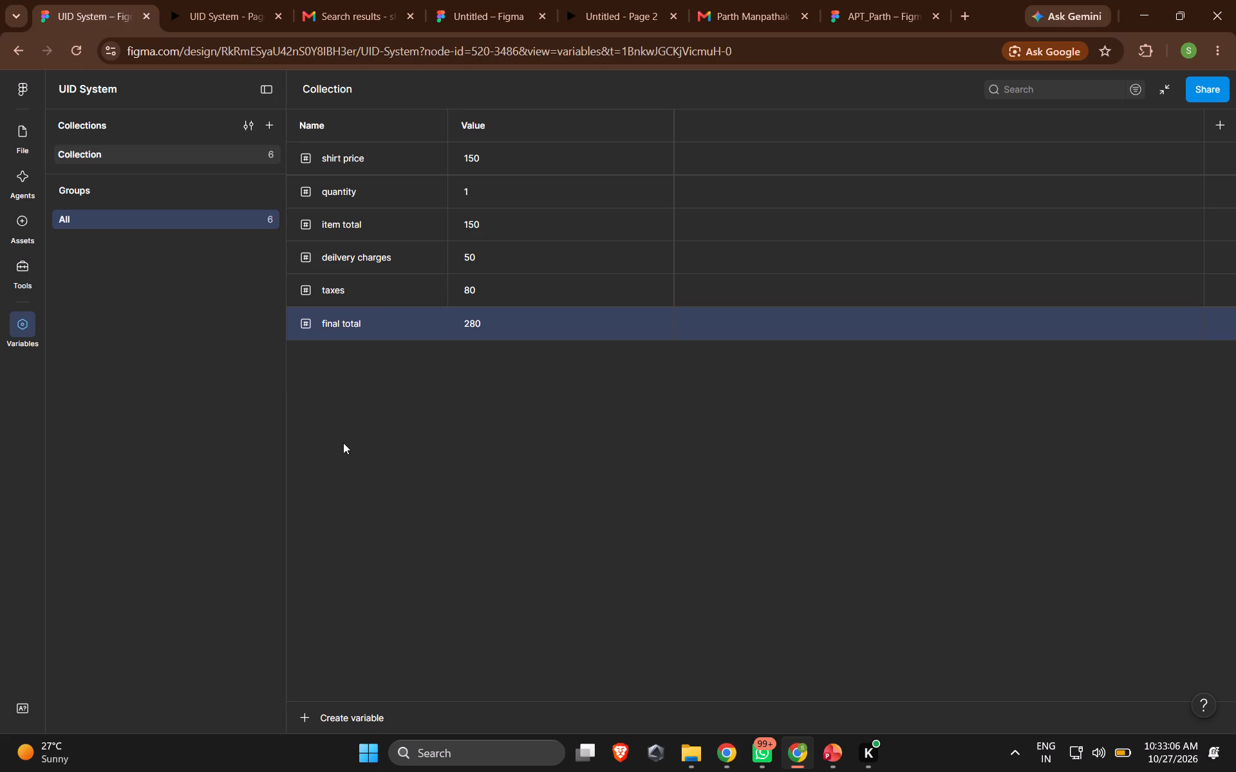
{"action": "left_click", "coordinate": [357, 718]}
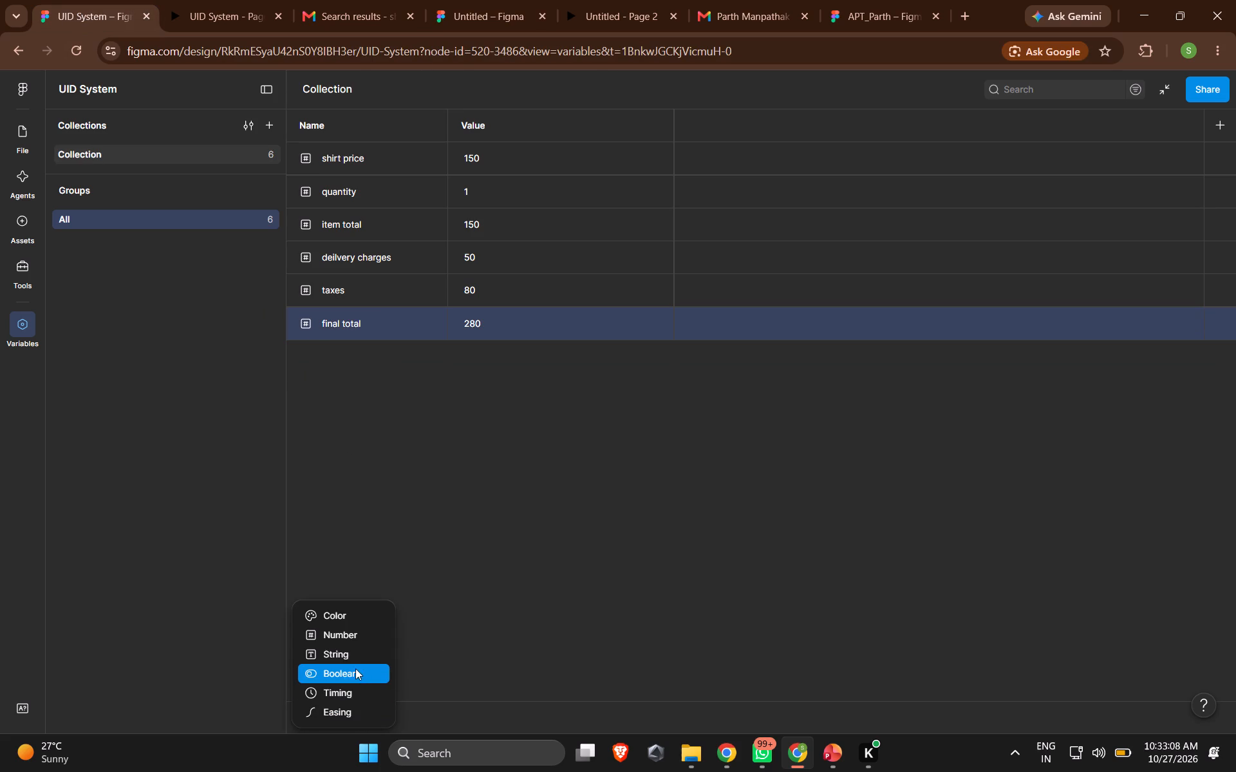
{"action": "left_click", "coordinate": [357, 637]}
{"action": "key", "text": "ctrl+v"}
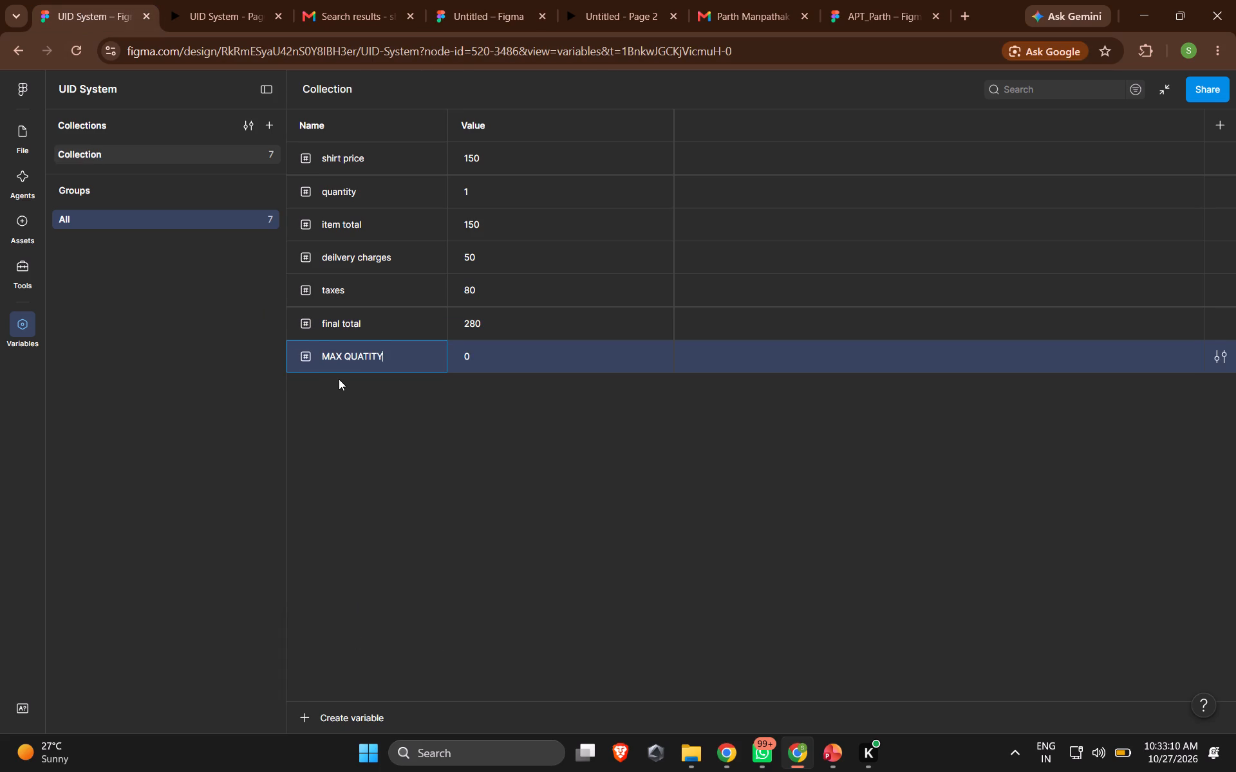
{"action": "left_click", "coordinate": [476, 357]}
{"action": "type", "text": "10"}
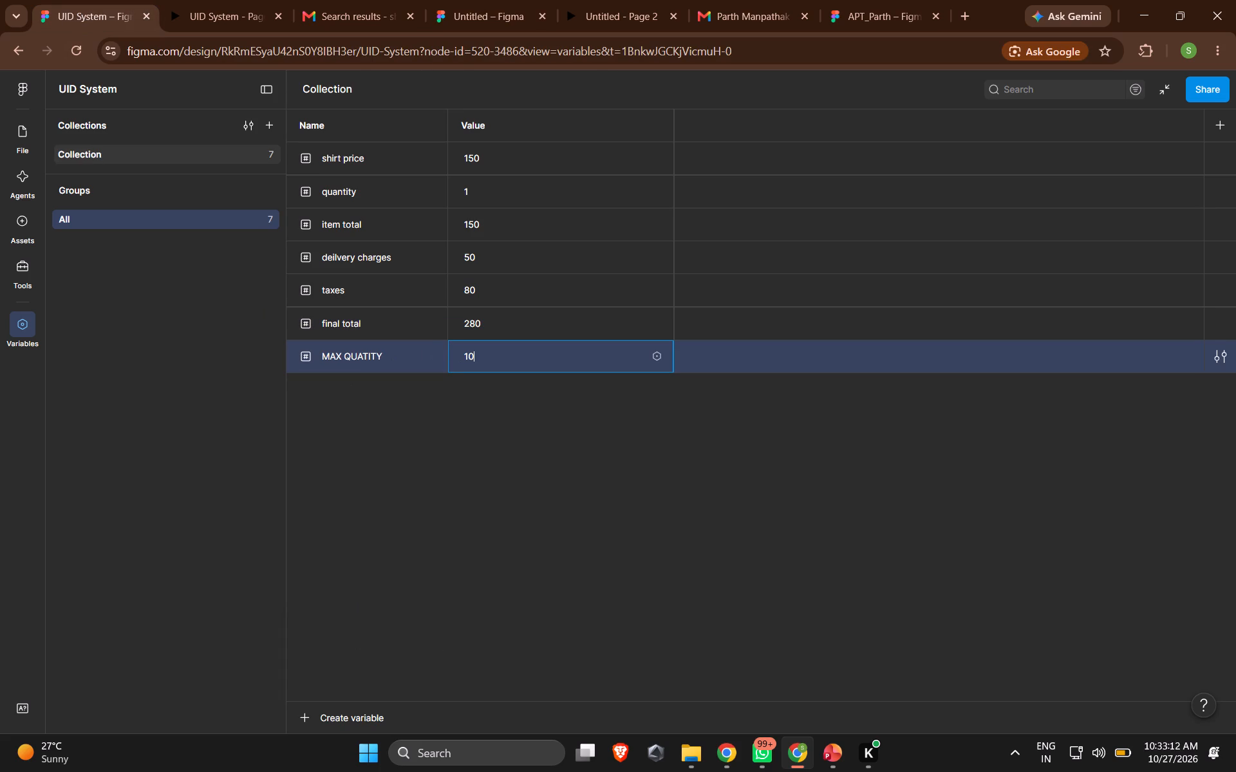
{"action": "key", "text": "Return"}
{"action": "left_click", "coordinate": [386, 415]}
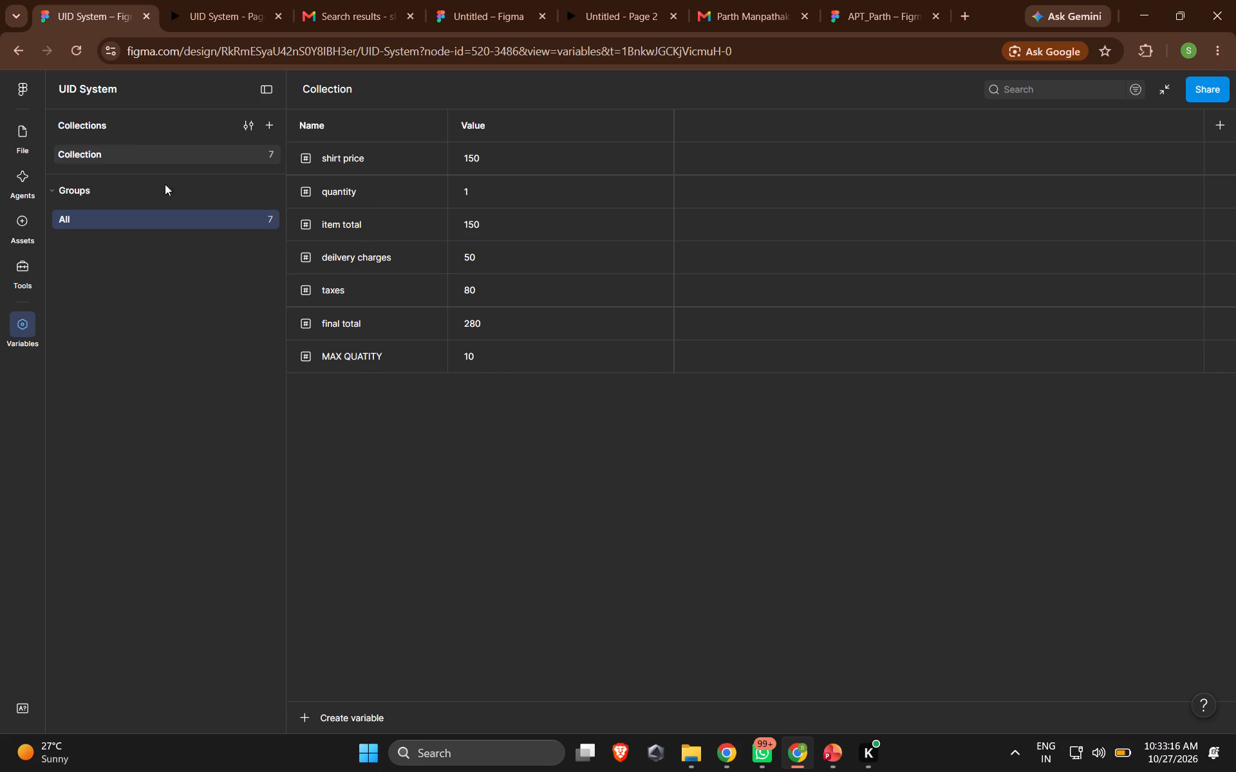
Return to UID System's Page 3 canvas and look over the Your Cart frame and the other frames on the page.
{"action": "left_click", "coordinate": [22, 141]}
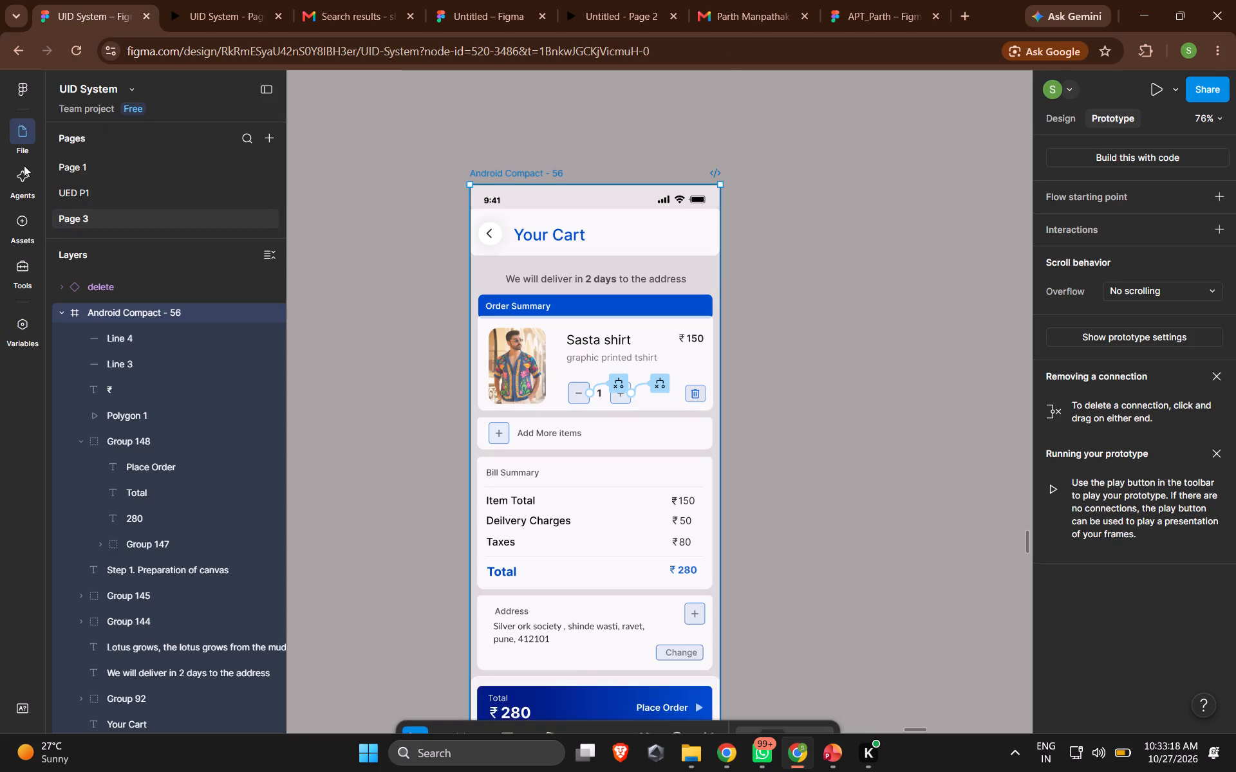
{"action": "left_click", "coordinate": [26, 336]}
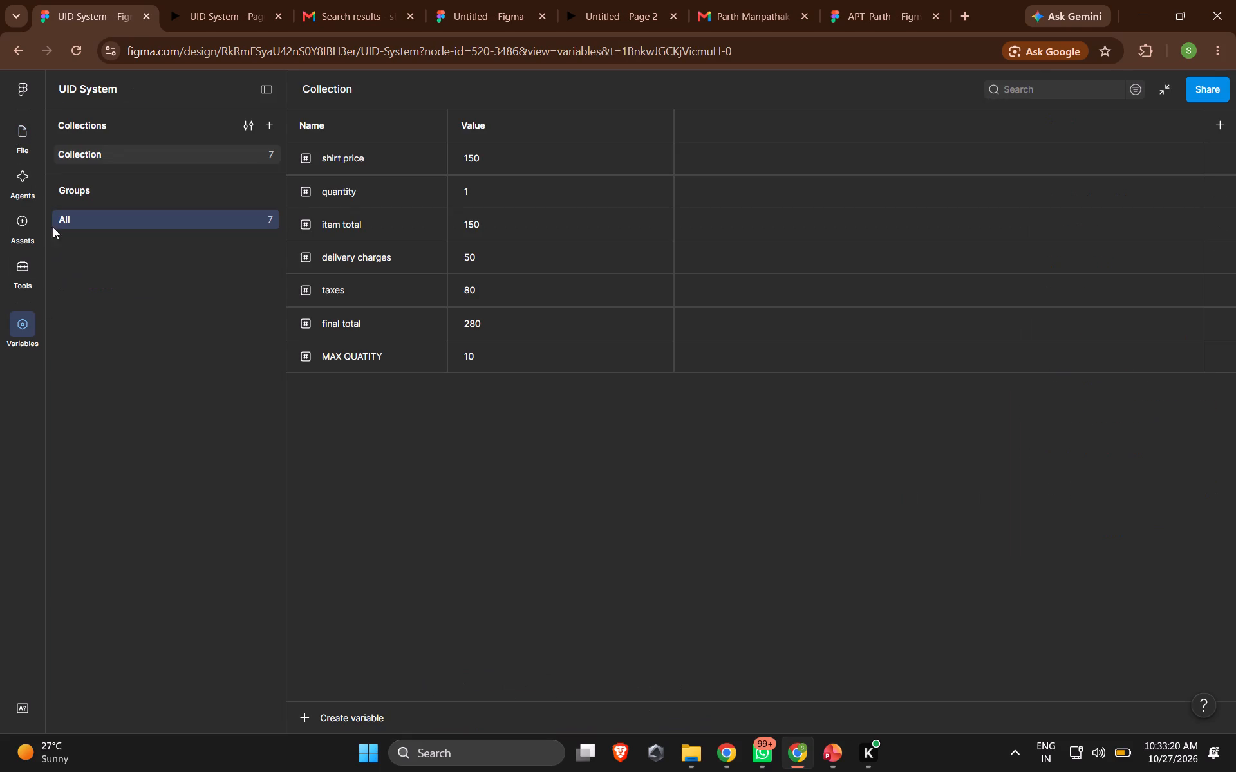
{"action": "left_click", "coordinate": [10, 131]}
{"action": "left_click", "coordinate": [810, 419]}
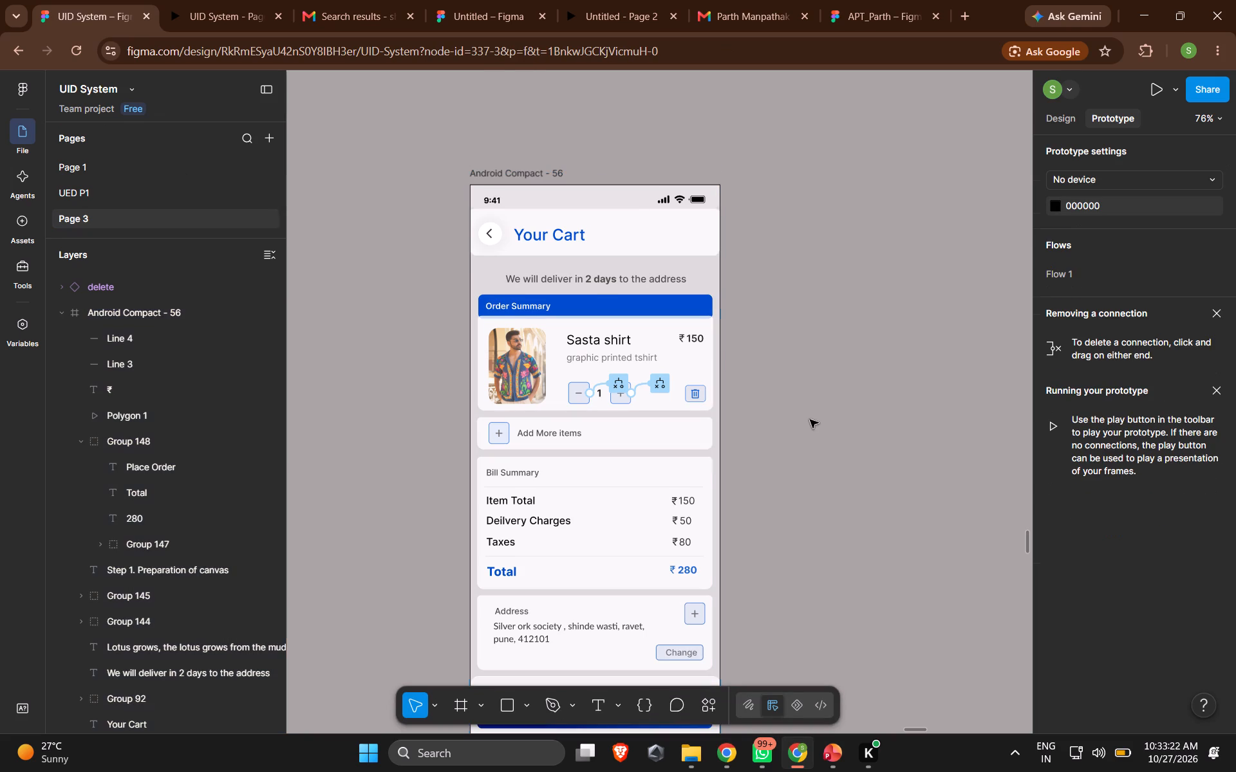
{"action": "scroll", "coordinate": [810, 419], "scroll_direction": "down", "scroll_amount": 2}
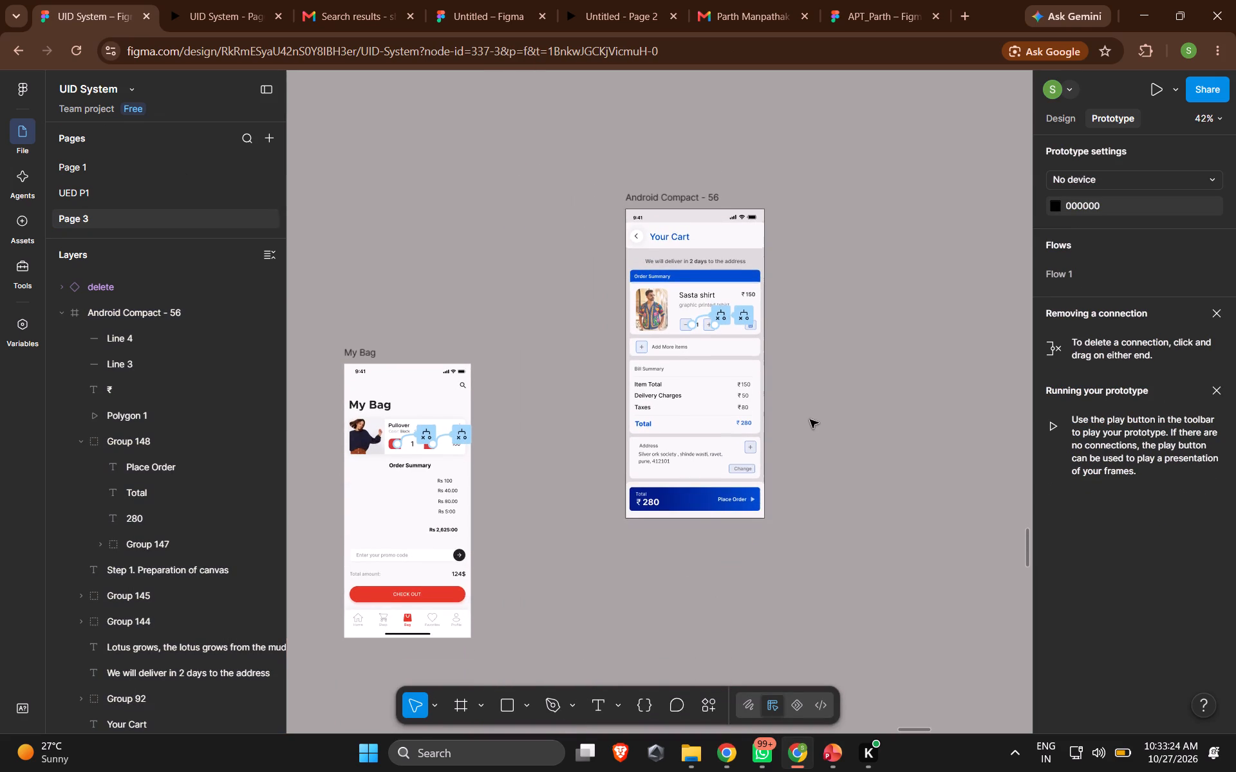
{"action": "scroll", "coordinate": [810, 419], "scroll_direction": "down", "scroll_amount": 2}
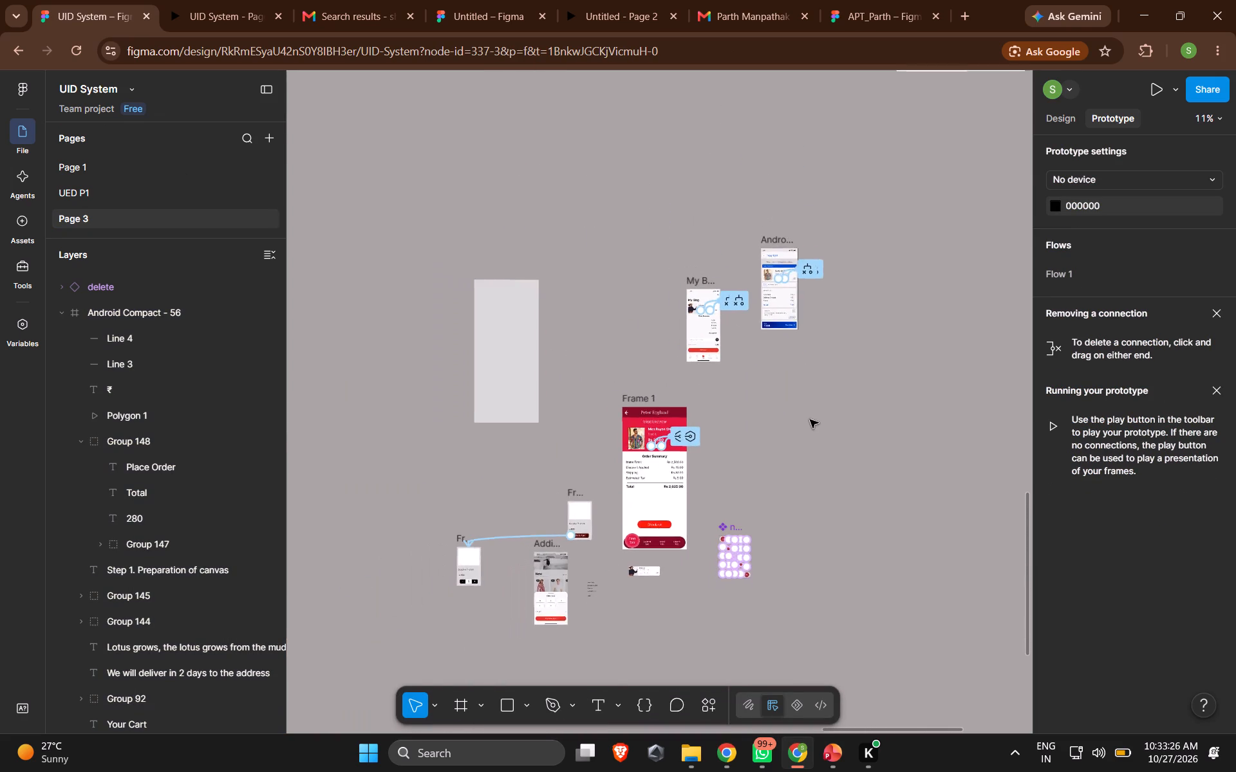
{"action": "scroll", "coordinate": [810, 419], "scroll_direction": "down", "scroll_amount": 1}
{"action": "scroll", "coordinate": [810, 419], "scroll_direction": "right", "scroll_amount": 2}
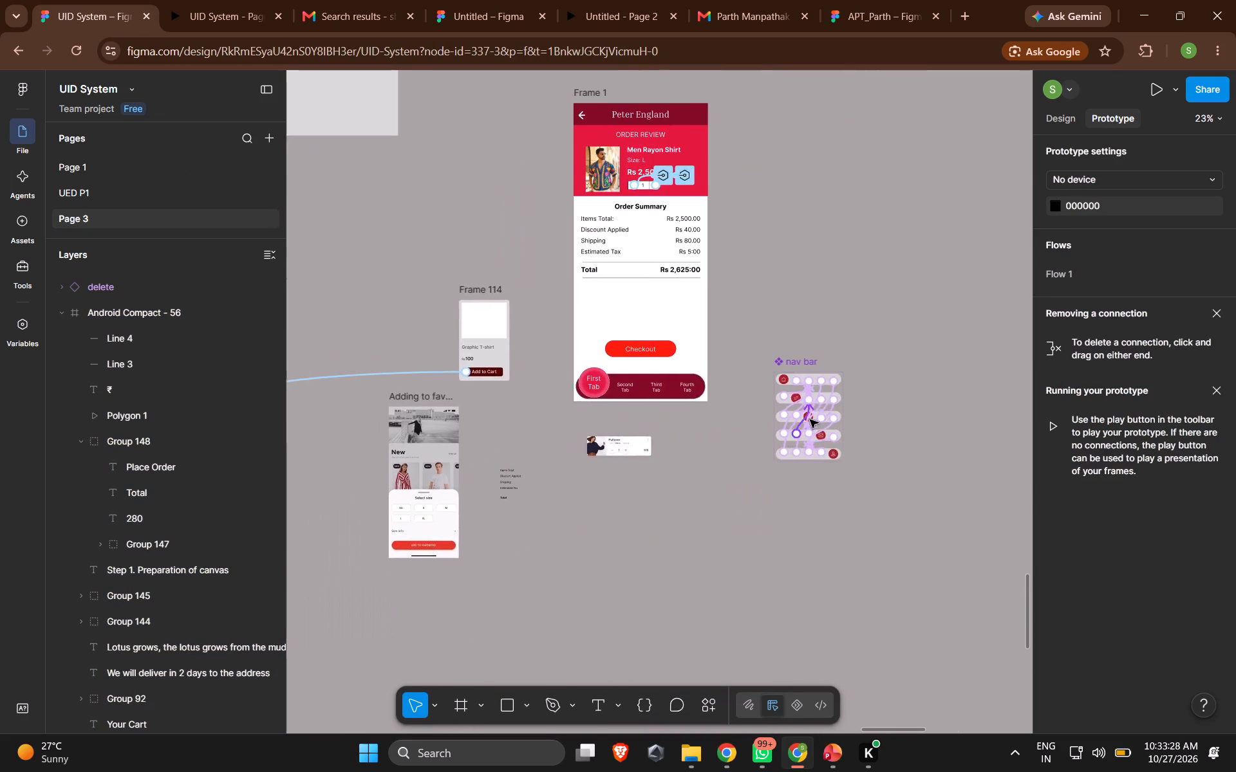
{"action": "scroll", "coordinate": [810, 419], "scroll_direction": "right", "scroll_amount": 2}
{"action": "scroll", "coordinate": [810, 419], "scroll_direction": "up", "scroll_amount": 2}
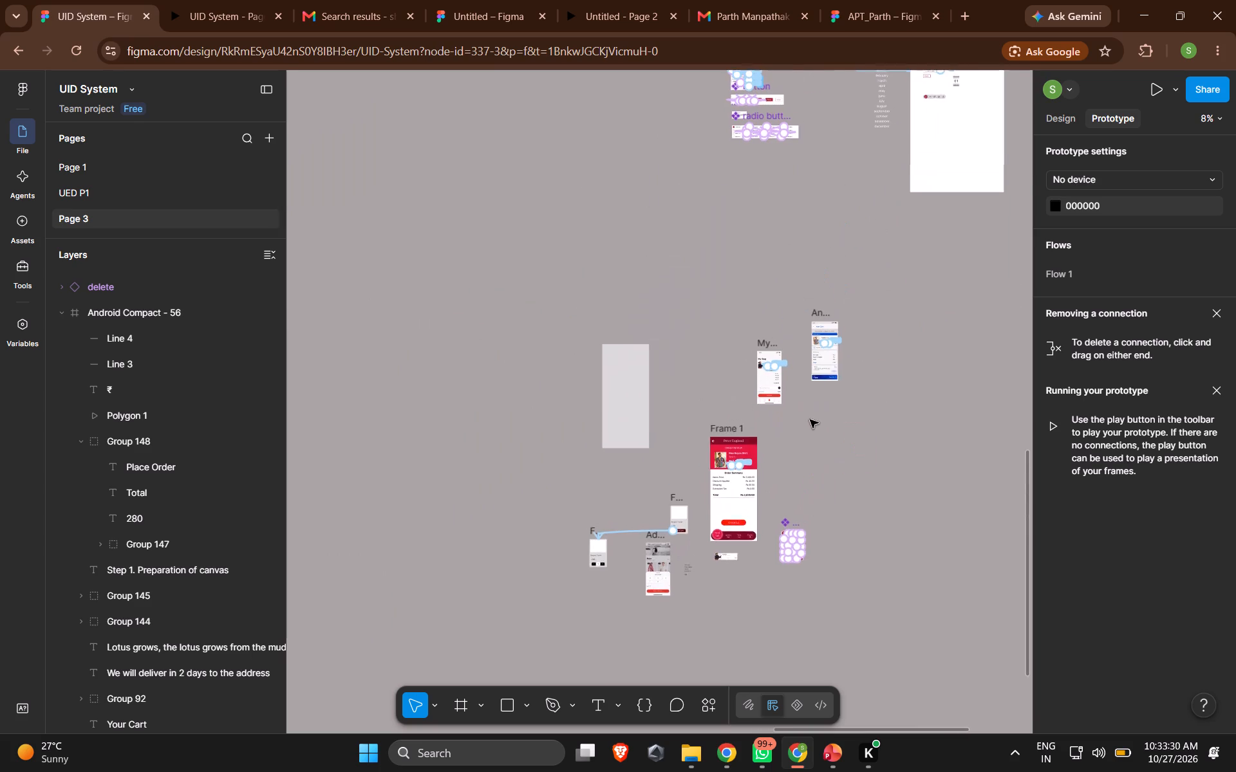
{"action": "scroll", "coordinate": [810, 419], "scroll_direction": "up", "scroll_amount": 2}
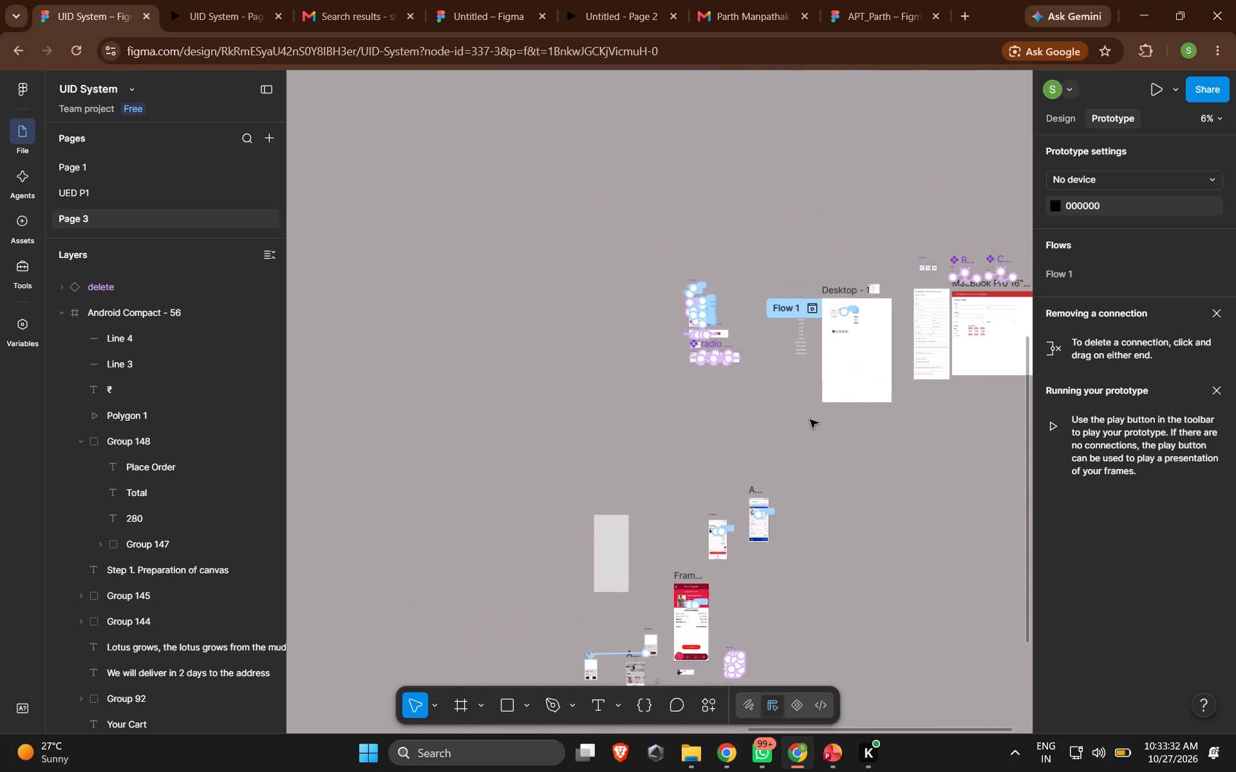
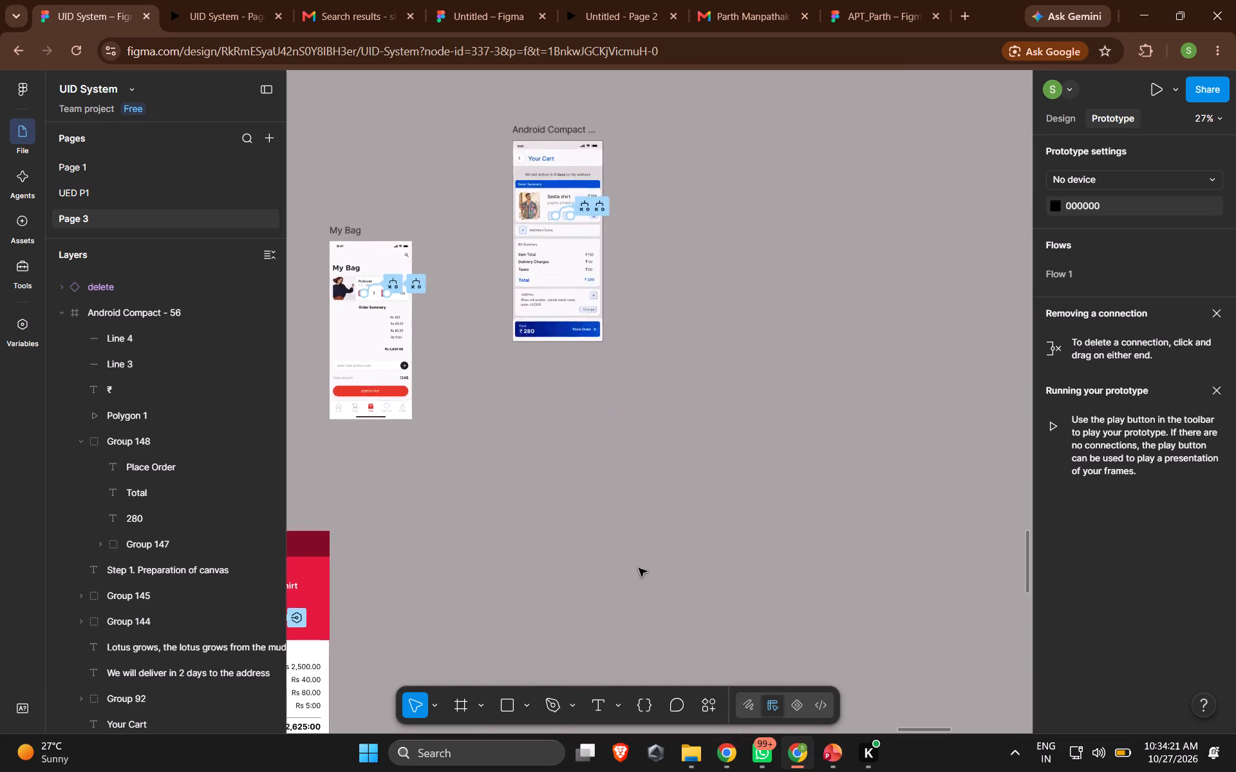
{"action": "scroll", "coordinate": [639, 568], "scroll_direction": "up", "scroll_amount": 2}
{"action": "left_click", "coordinate": [704, 489]}
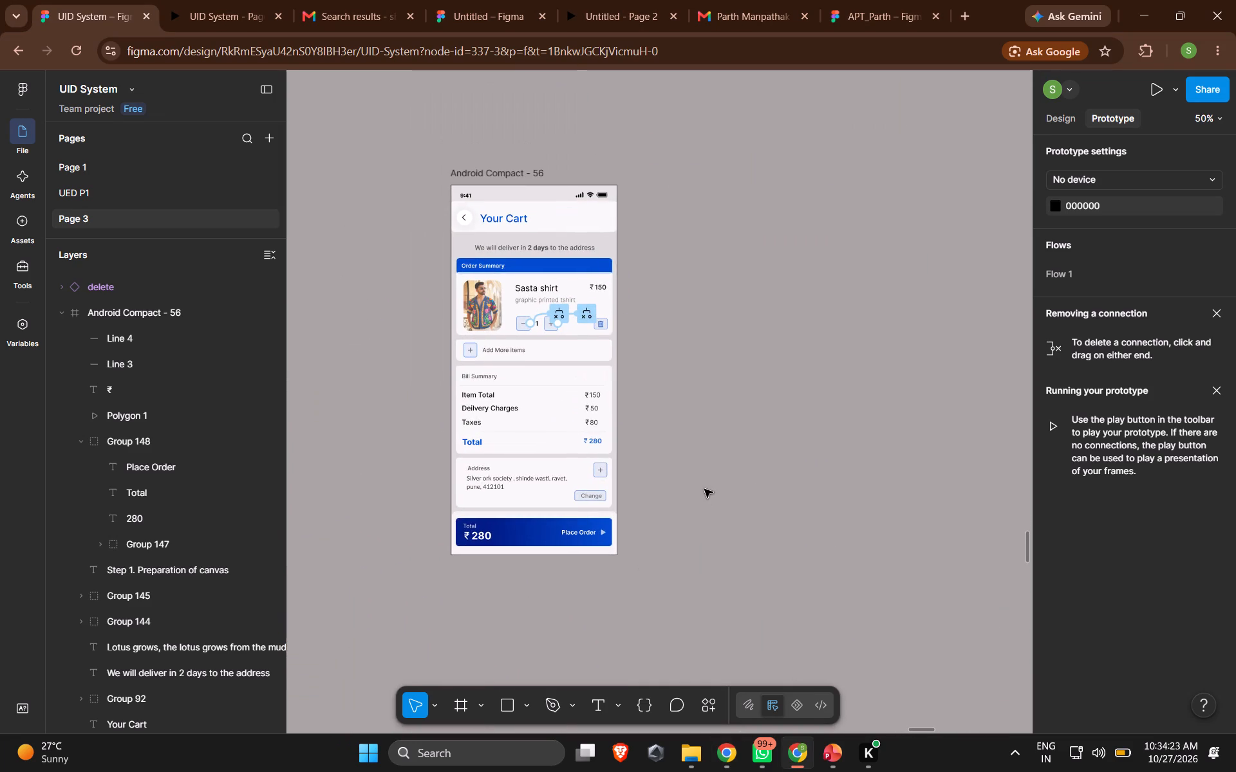
{"action": "left_click", "coordinate": [19, 331]}
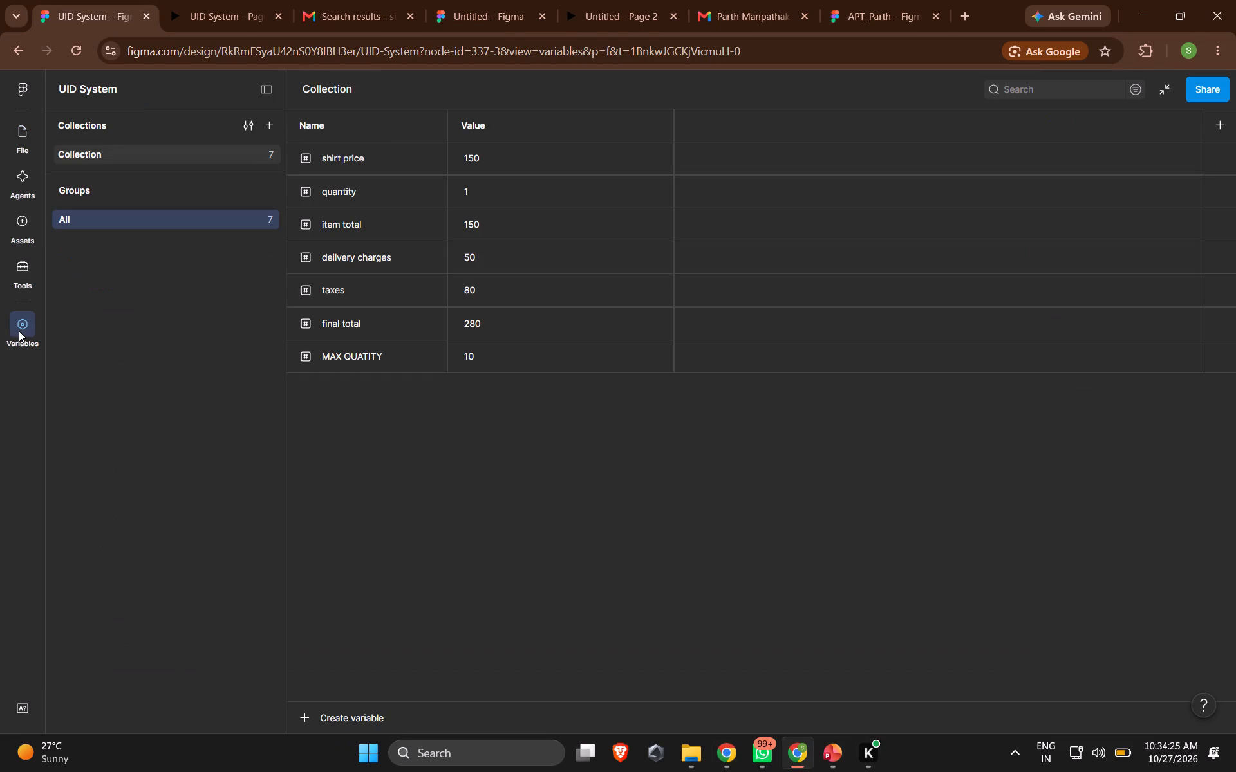
Return to the Page 3 canvas and look over the area around the Final Screens section and the cart frames.
{"action": "left_click", "coordinate": [22, 134]}
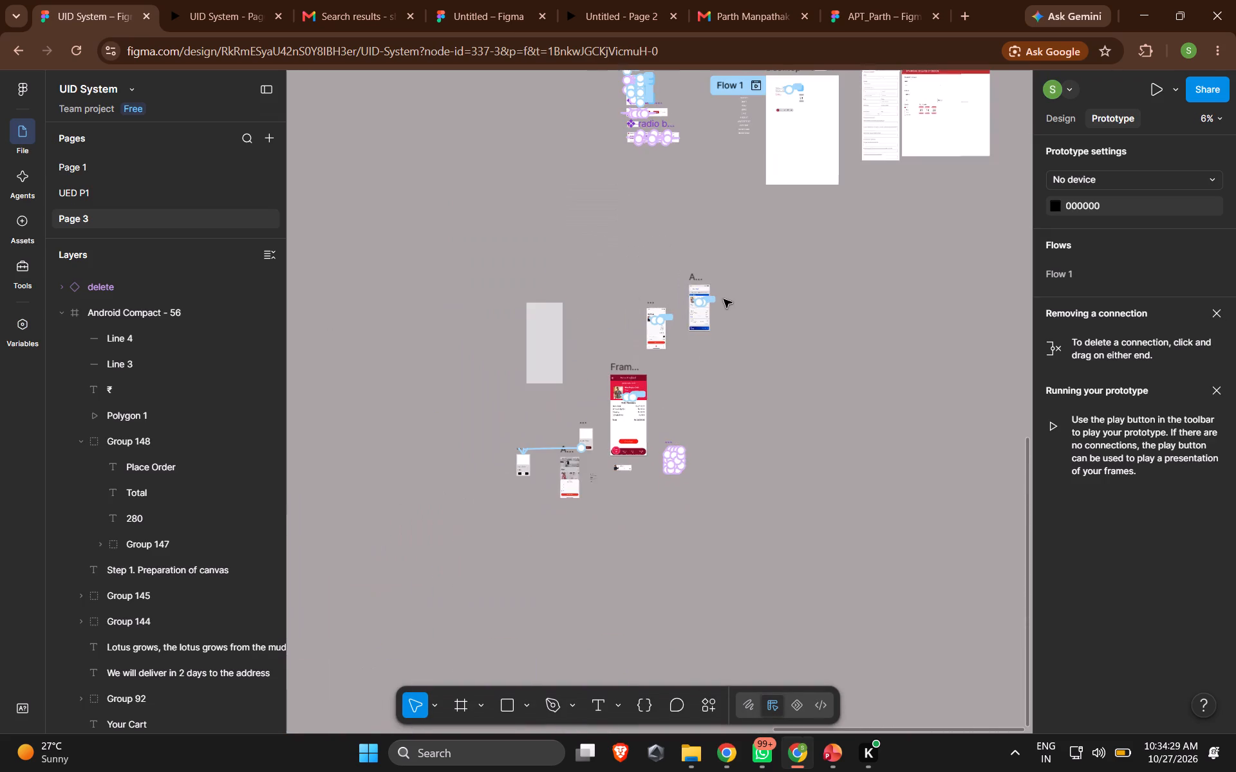
{"action": "scroll", "coordinate": [724, 299], "scroll_direction": "right", "scroll_amount": 2}
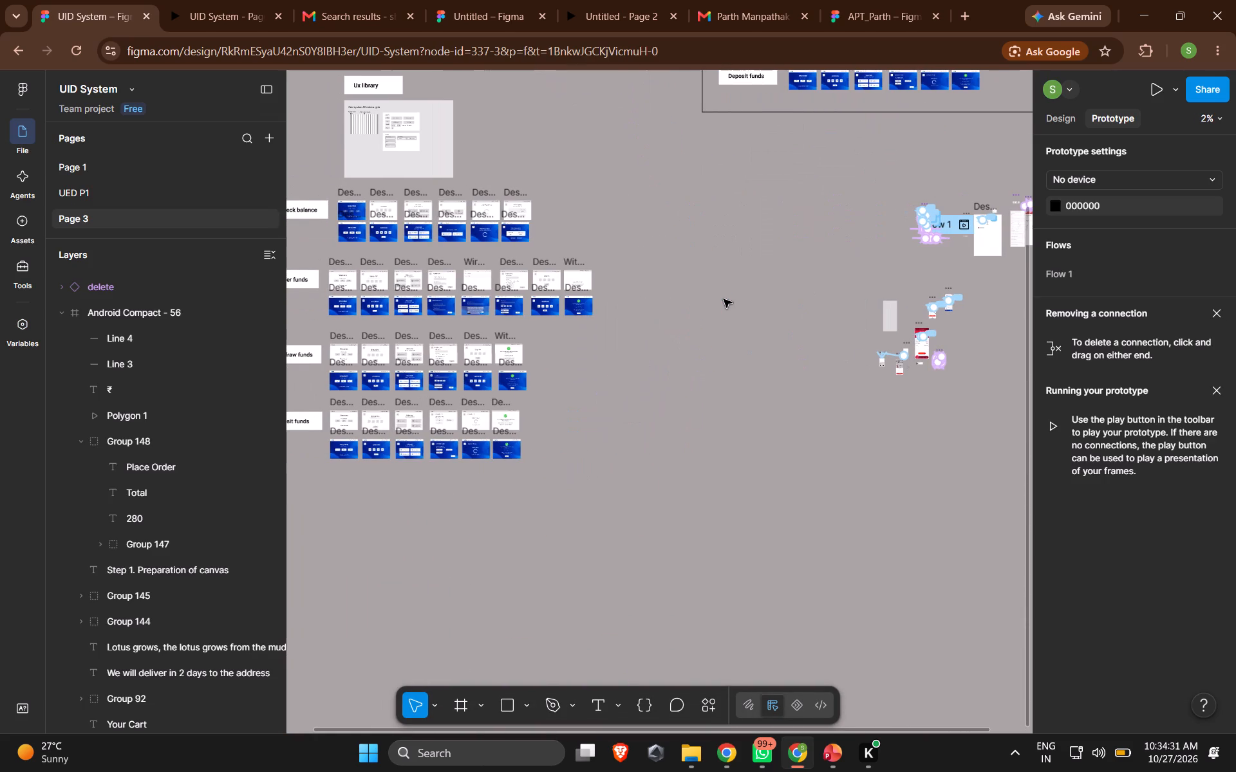
{"action": "scroll", "coordinate": [724, 299], "scroll_direction": "up", "scroll_amount": 1}
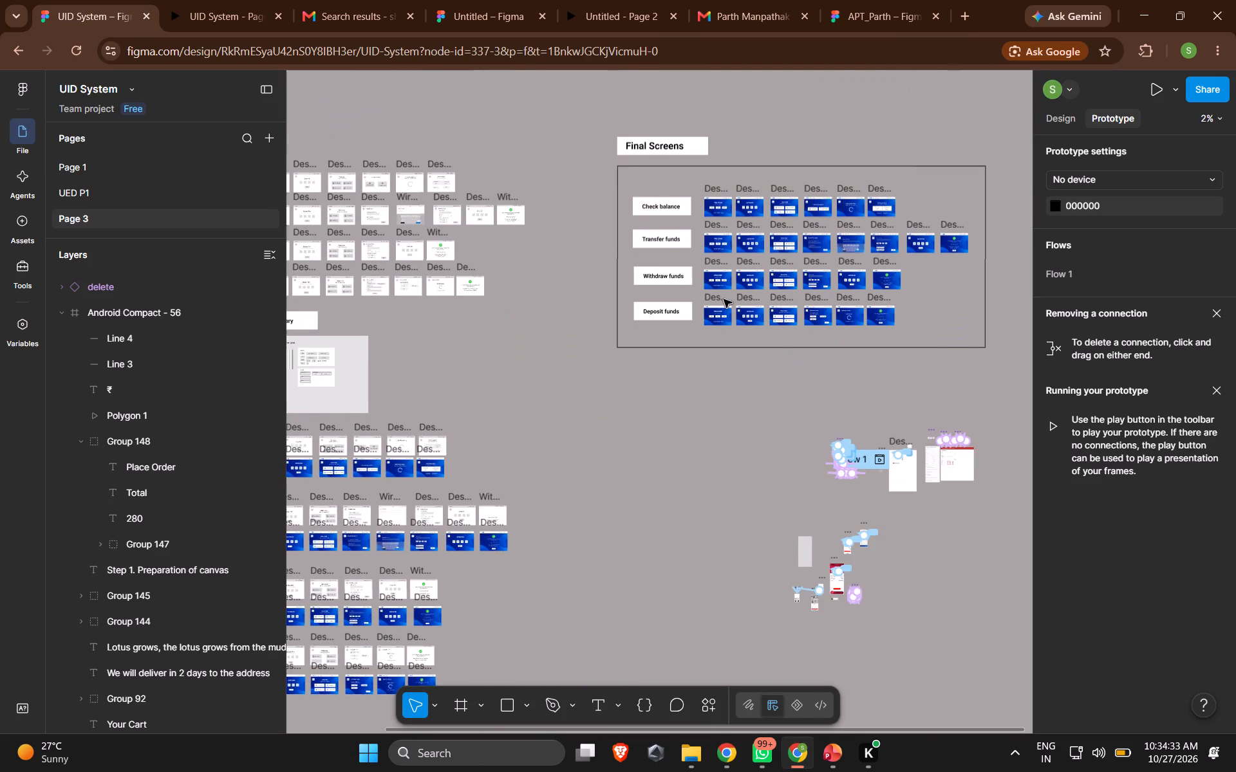
{"action": "scroll", "coordinate": [724, 299], "scroll_direction": "up", "scroll_amount": 1}
{"action": "scroll", "coordinate": [928, 524], "scroll_direction": "left", "scroll_amount": 2}
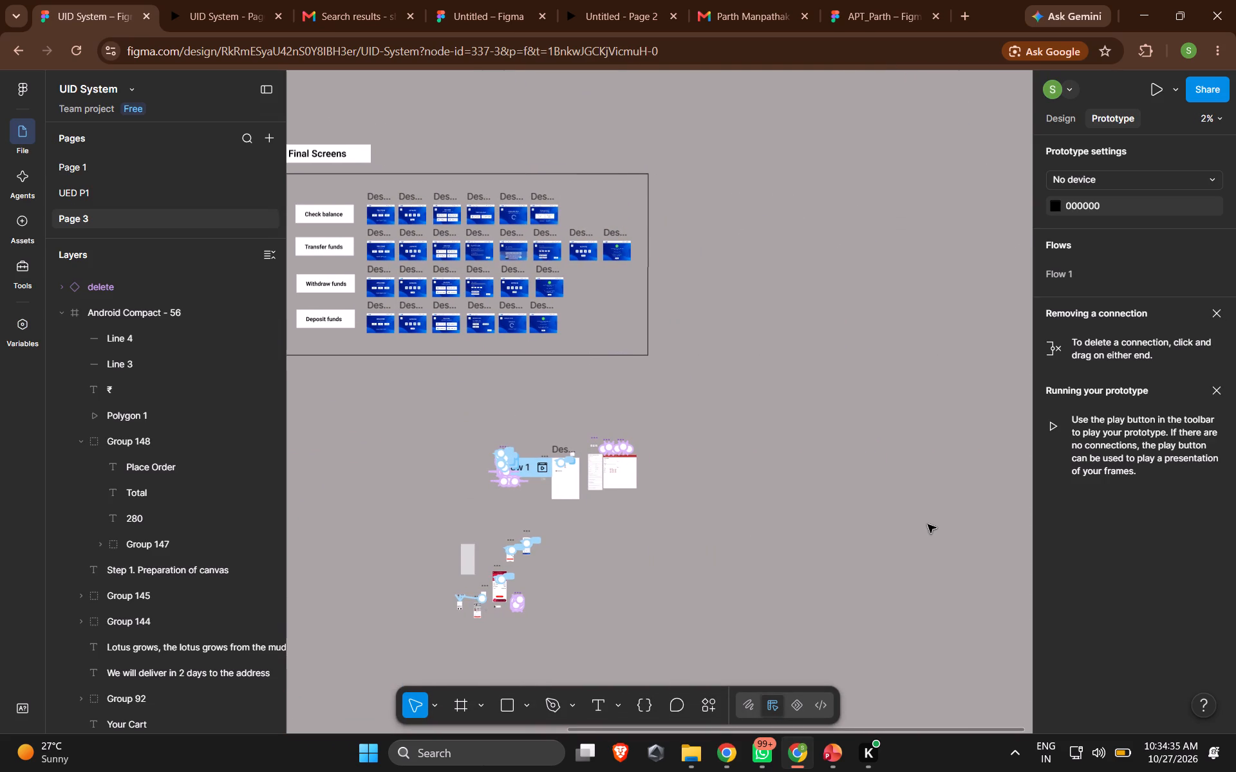
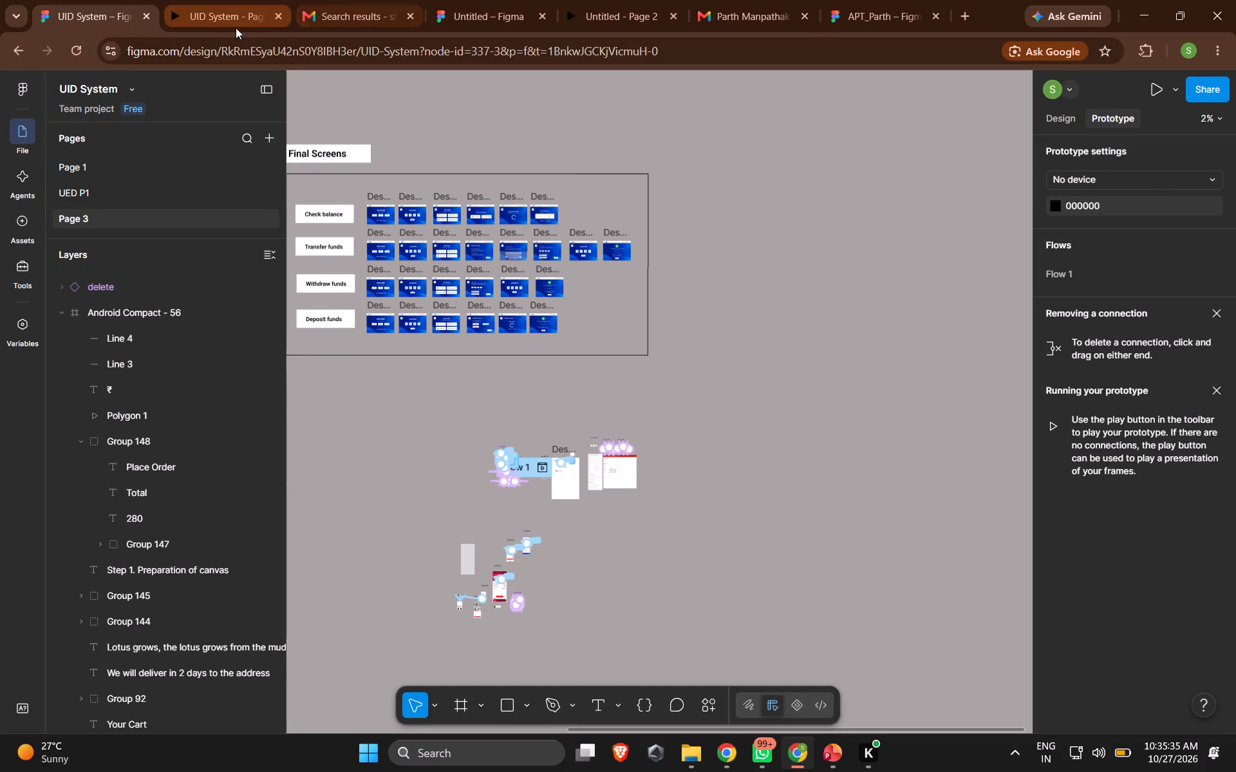
Go from the APT_Parth file back to the file browser and look through the recently viewed files.
{"action": "left_click", "coordinate": [874, 11]}
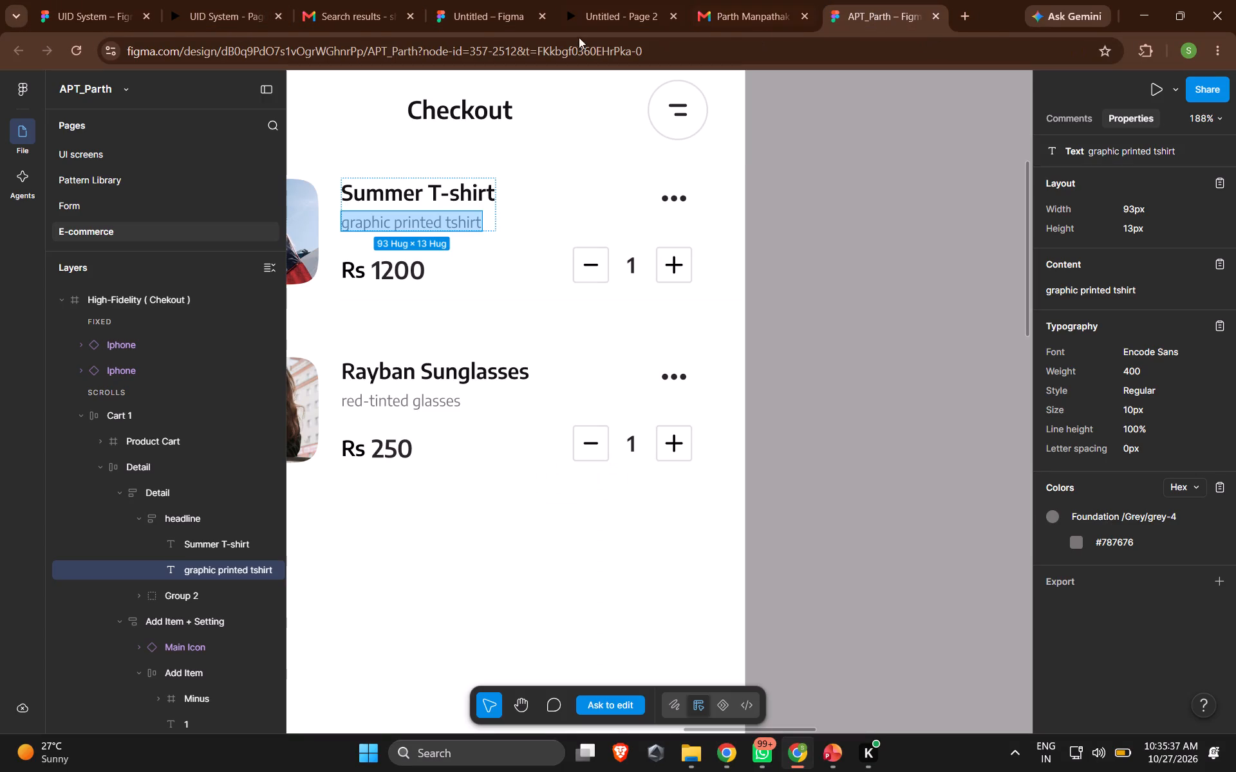
{"action": "left_click", "coordinate": [19, 90]}
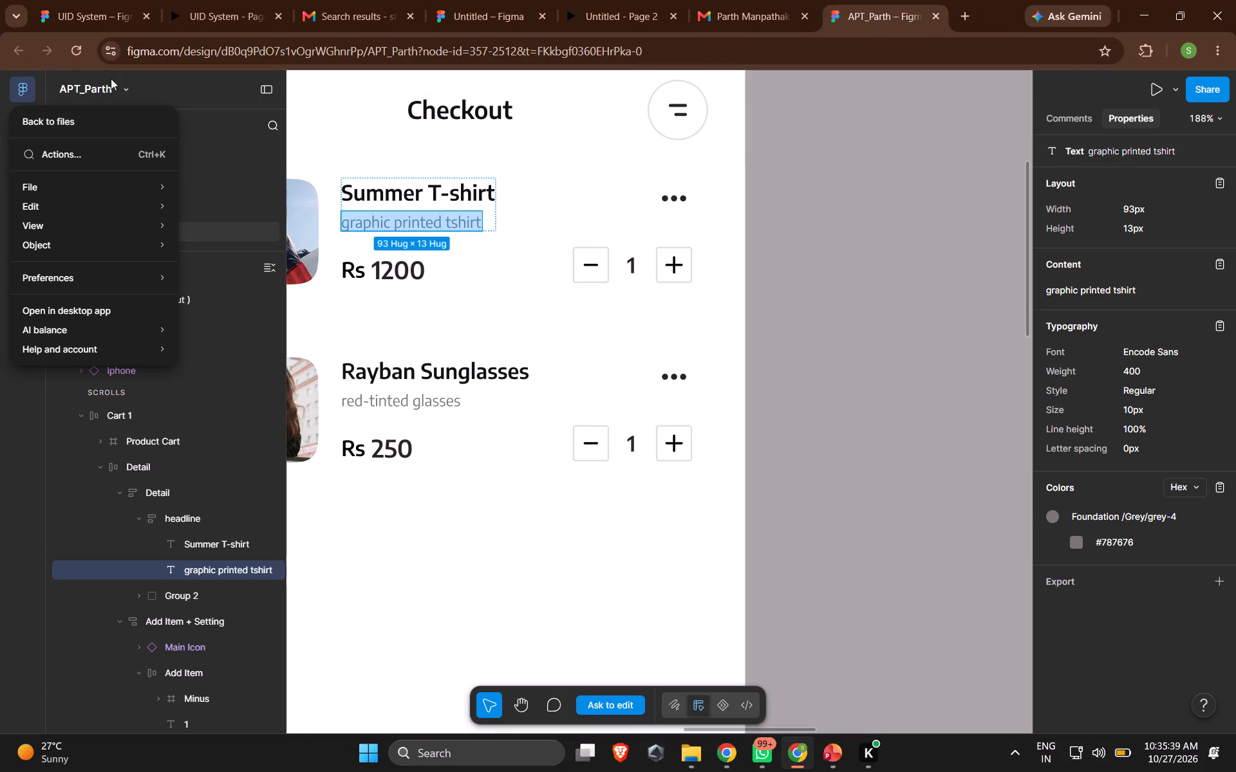
{"action": "left_click", "coordinate": [46, 121]}
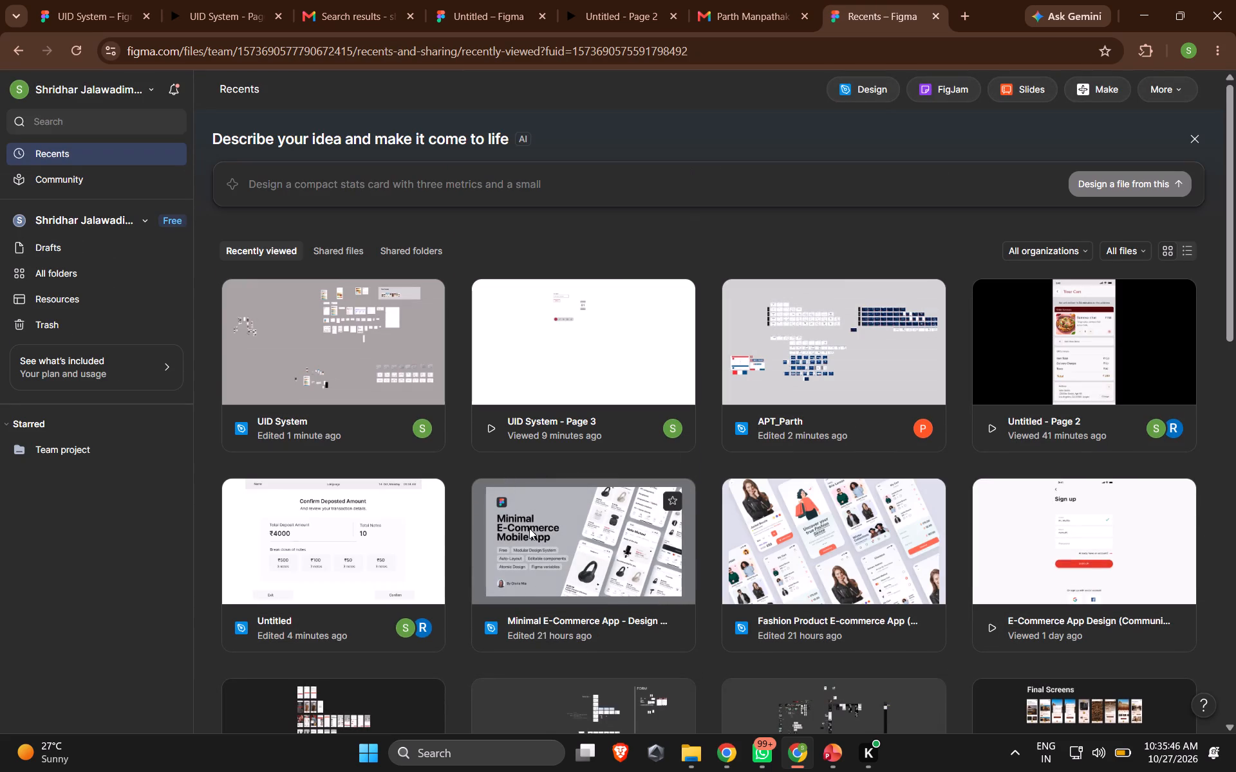
{"action": "scroll", "coordinate": [529, 528], "scroll_direction": "down", "scroll_amount": 2}
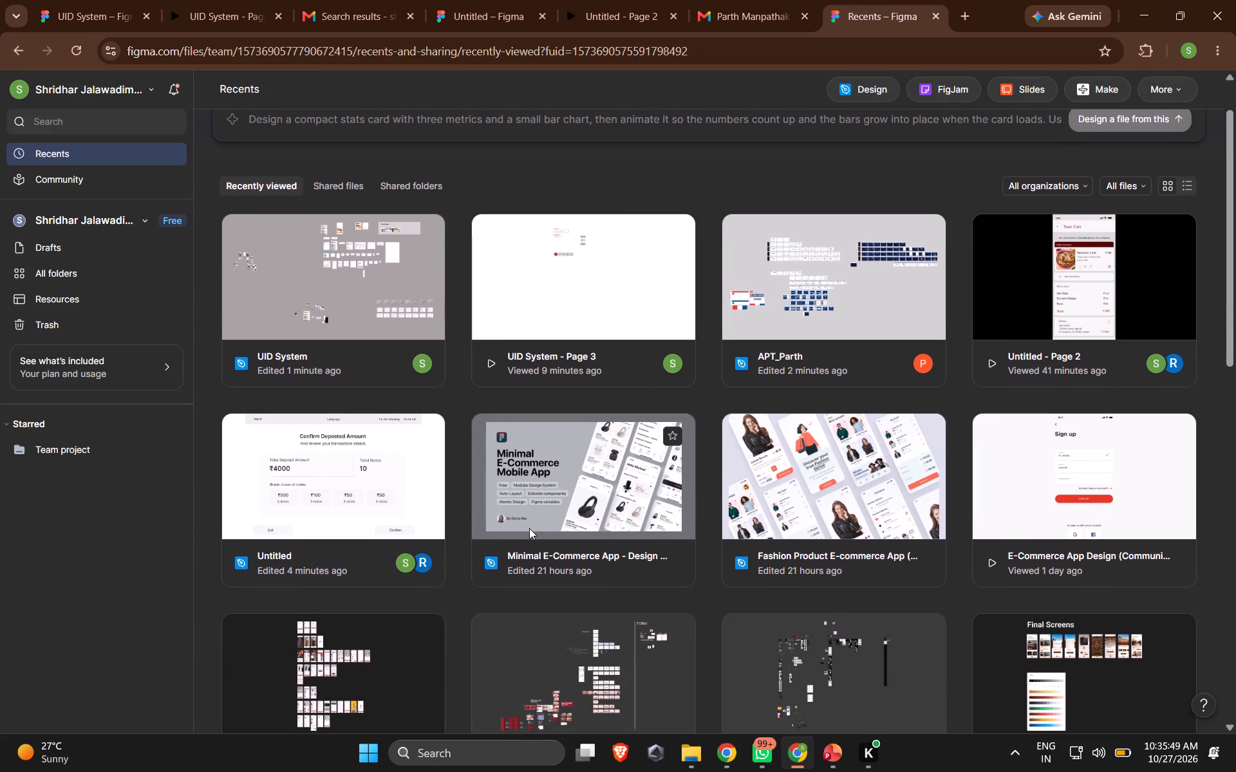
{"action": "scroll", "coordinate": [529, 528], "scroll_direction": "down", "scroll_amount": 4}
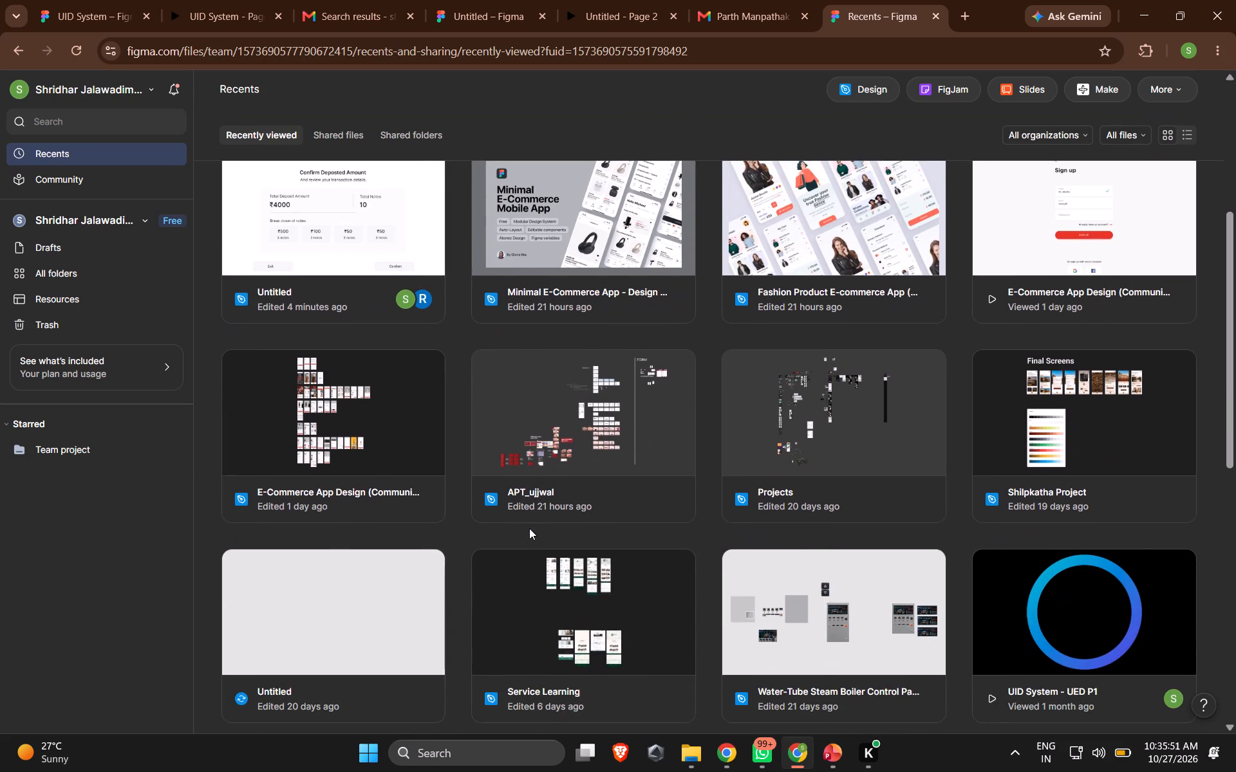
{"action": "scroll", "coordinate": [529, 528], "scroll_direction": "down", "scroll_amount": 3}
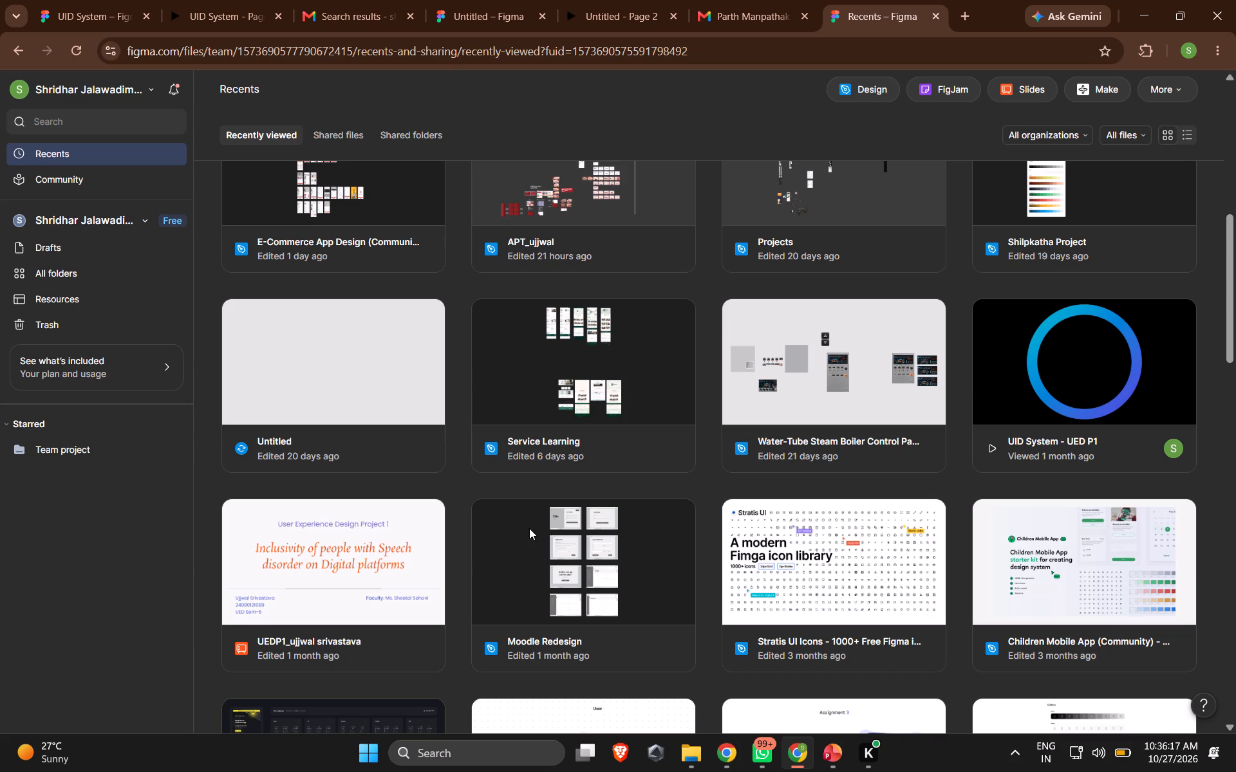
Return to the UID System file and move the My Bag frame beside Android Compact - 56, aligning their top edges.
{"action": "left_click", "coordinate": [82, 0]}
{"action": "left_click", "coordinate": [550, 622]}
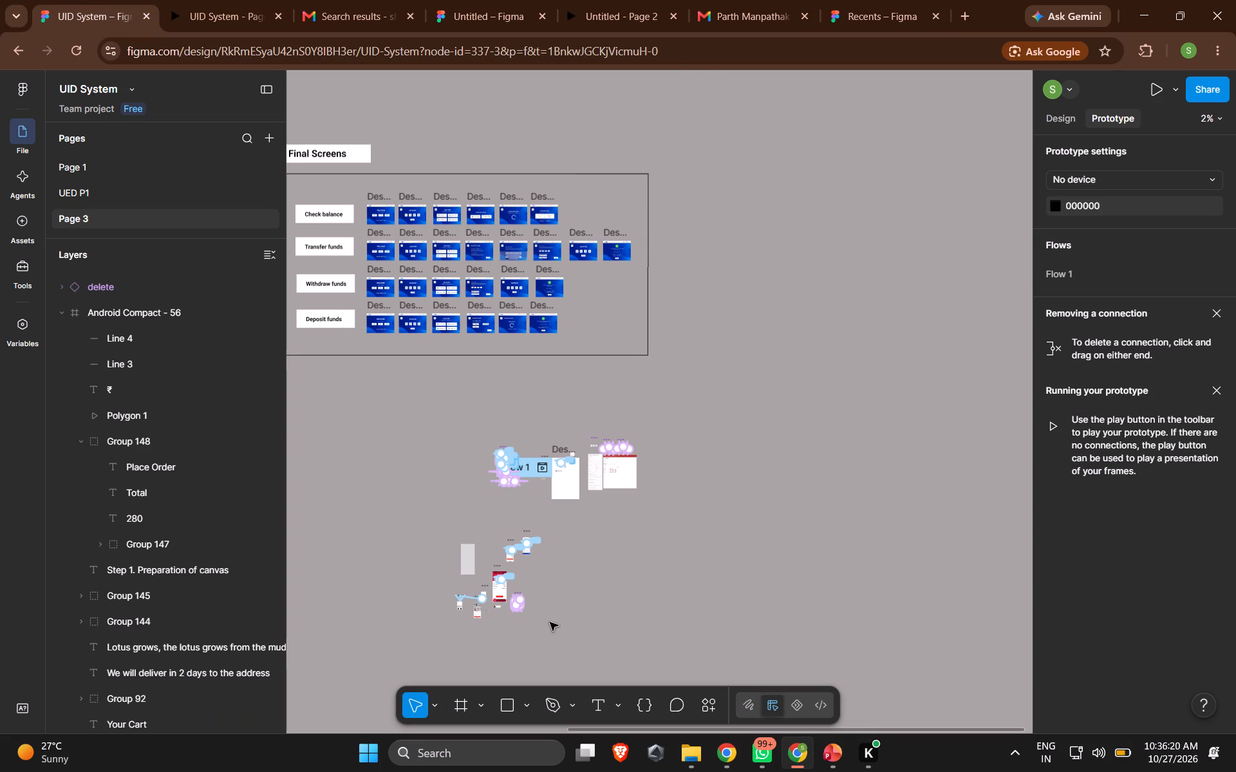
{"action": "scroll", "coordinate": [550, 622], "scroll_direction": "right", "scroll_amount": 4}
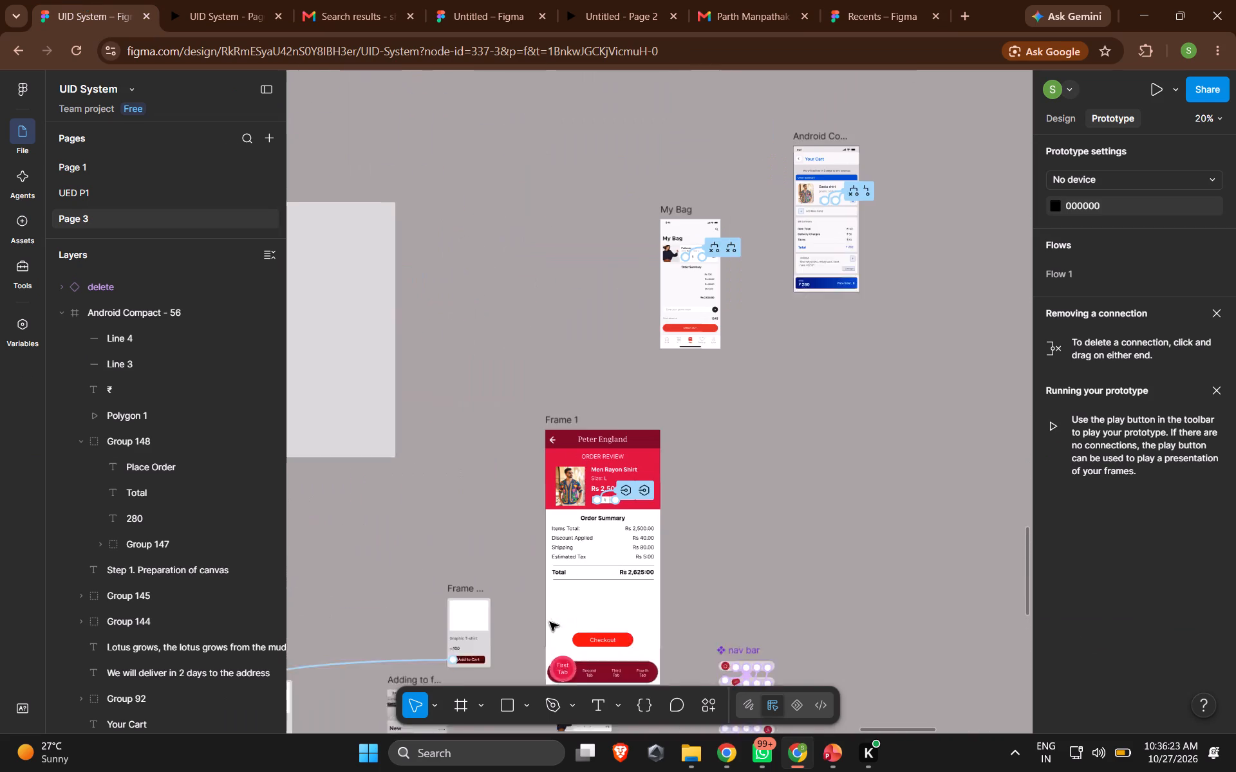
{"action": "left_click_drag", "start_coordinate": [711, 217], "coordinate": [742, 141]}
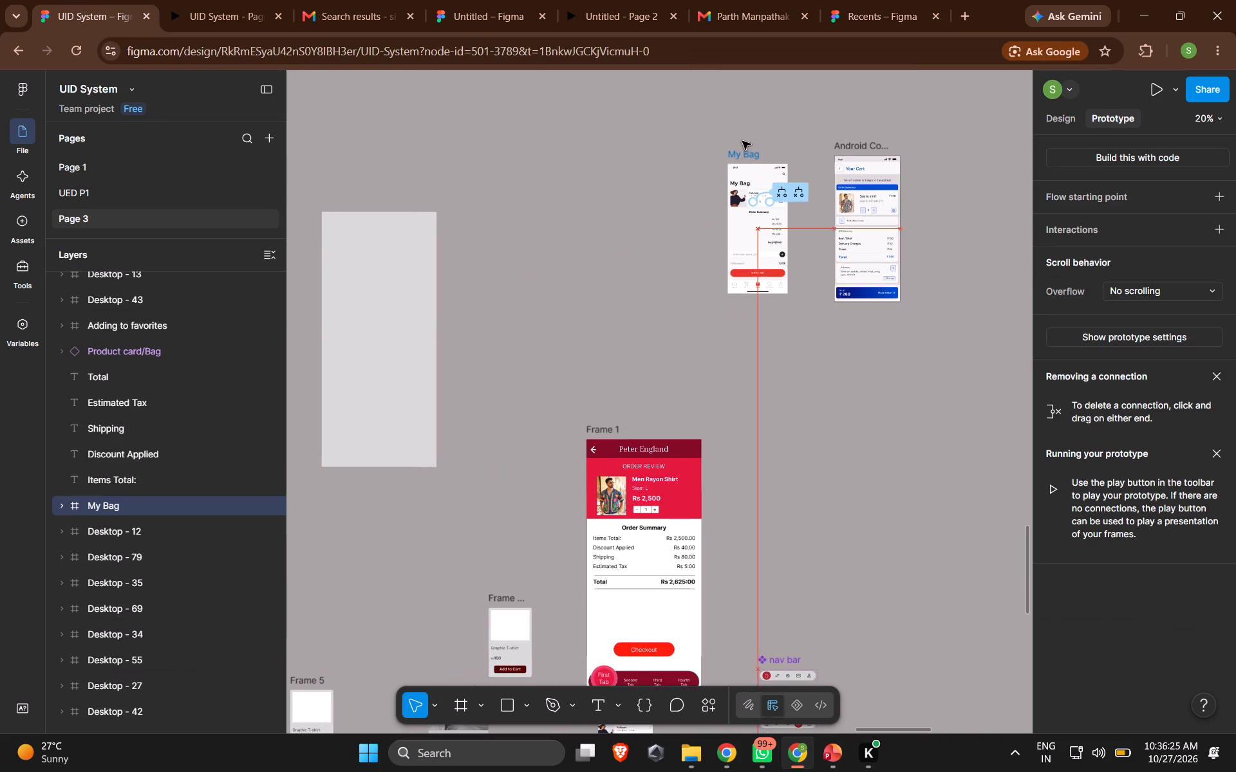
{"action": "left_click_drag", "start_coordinate": [742, 141], "coordinate": [742, 145]}
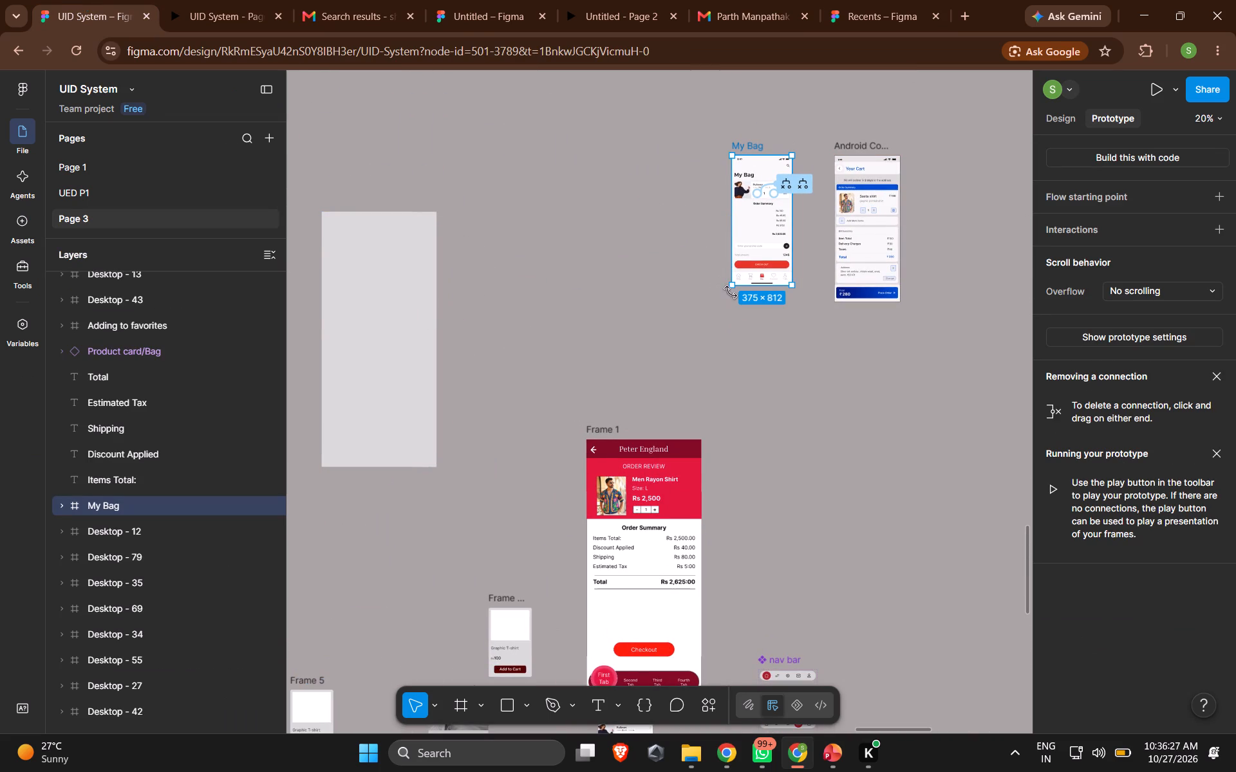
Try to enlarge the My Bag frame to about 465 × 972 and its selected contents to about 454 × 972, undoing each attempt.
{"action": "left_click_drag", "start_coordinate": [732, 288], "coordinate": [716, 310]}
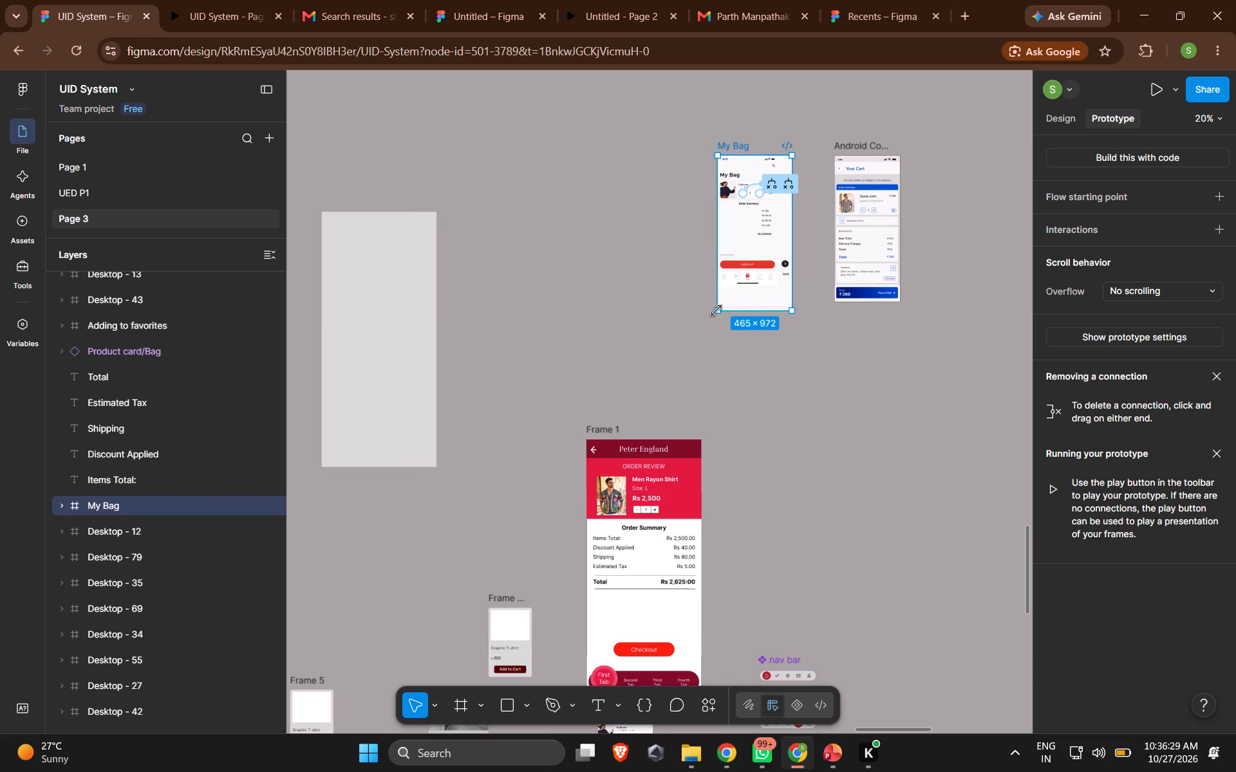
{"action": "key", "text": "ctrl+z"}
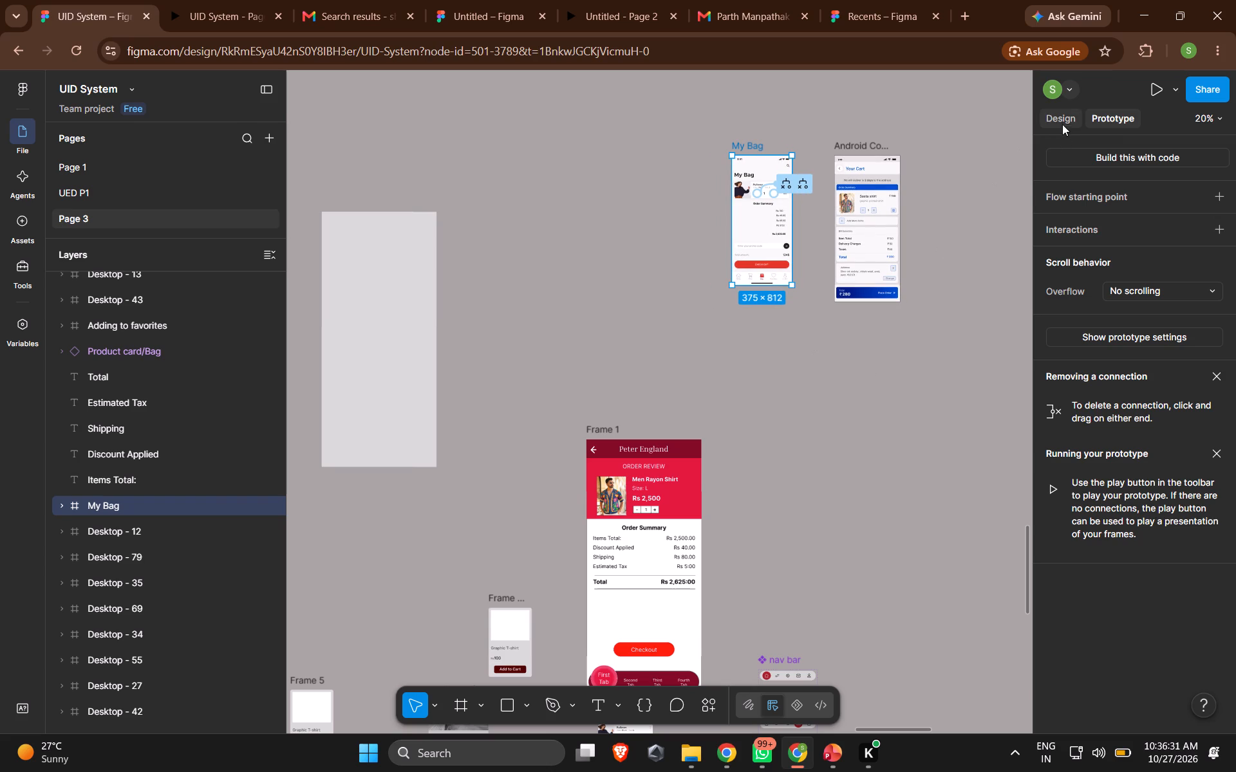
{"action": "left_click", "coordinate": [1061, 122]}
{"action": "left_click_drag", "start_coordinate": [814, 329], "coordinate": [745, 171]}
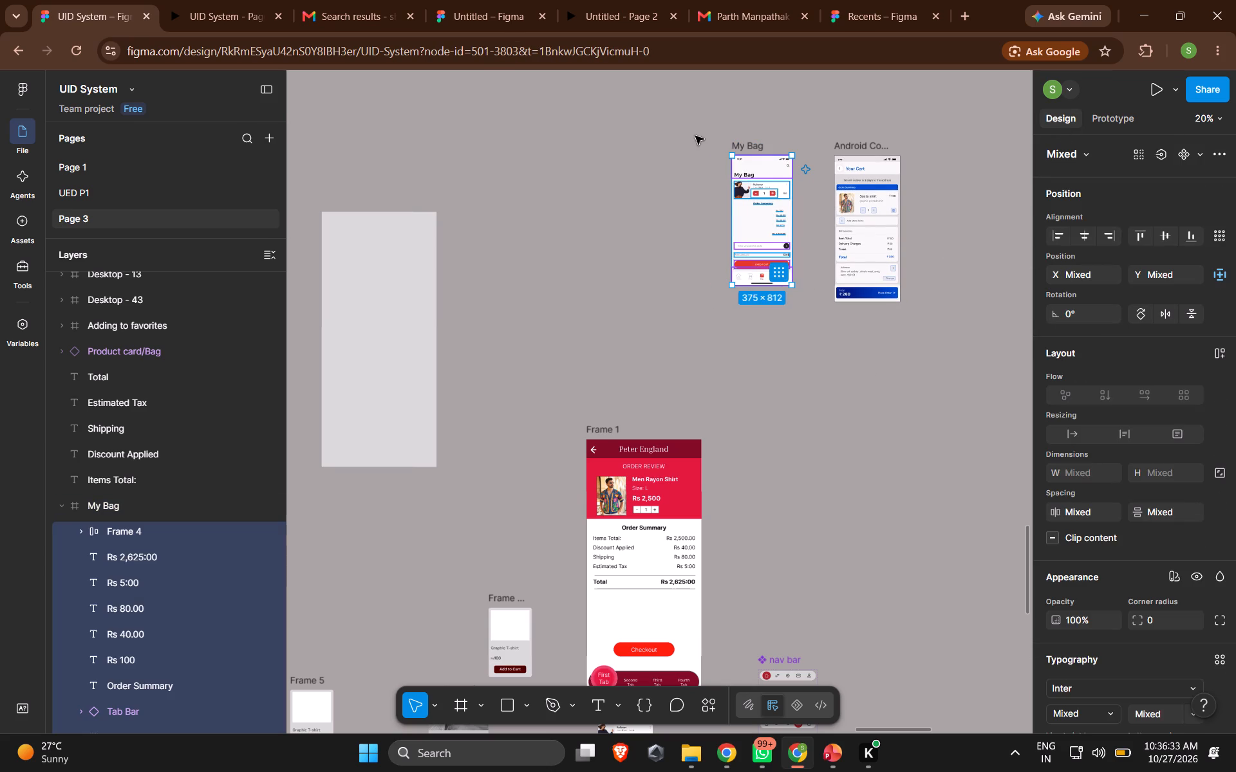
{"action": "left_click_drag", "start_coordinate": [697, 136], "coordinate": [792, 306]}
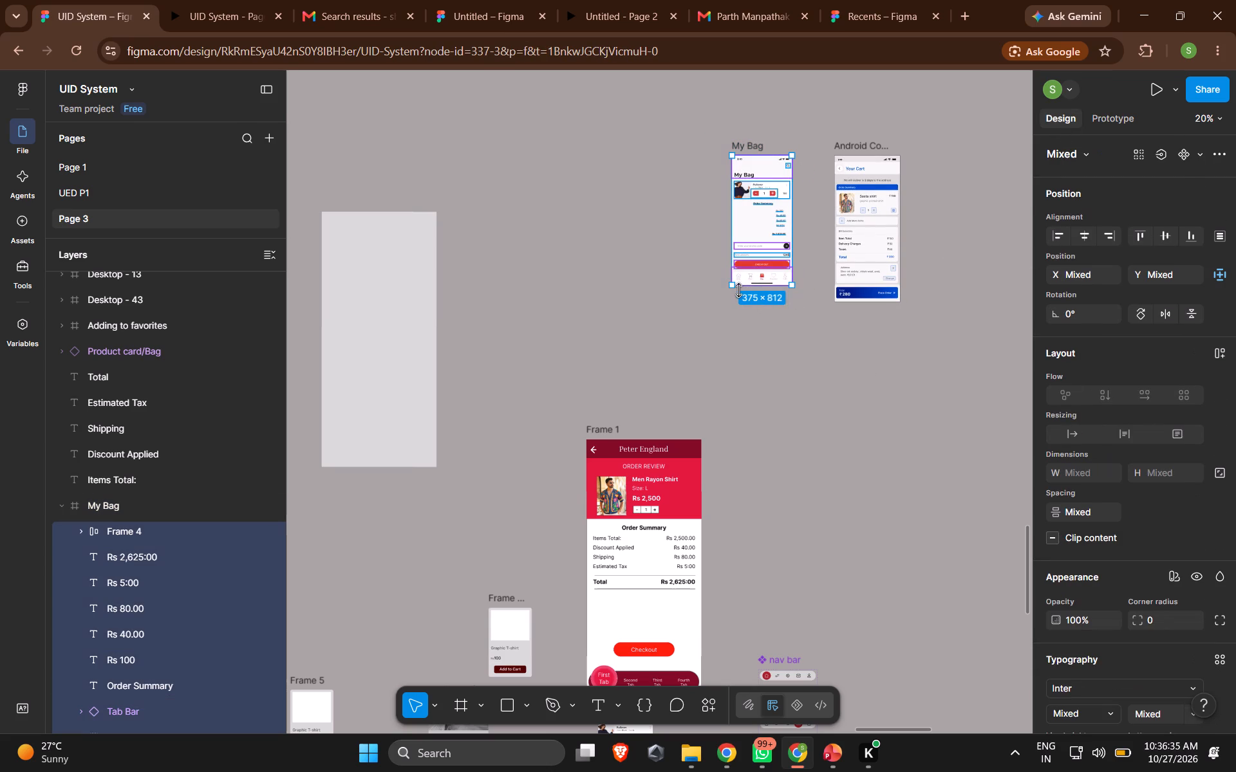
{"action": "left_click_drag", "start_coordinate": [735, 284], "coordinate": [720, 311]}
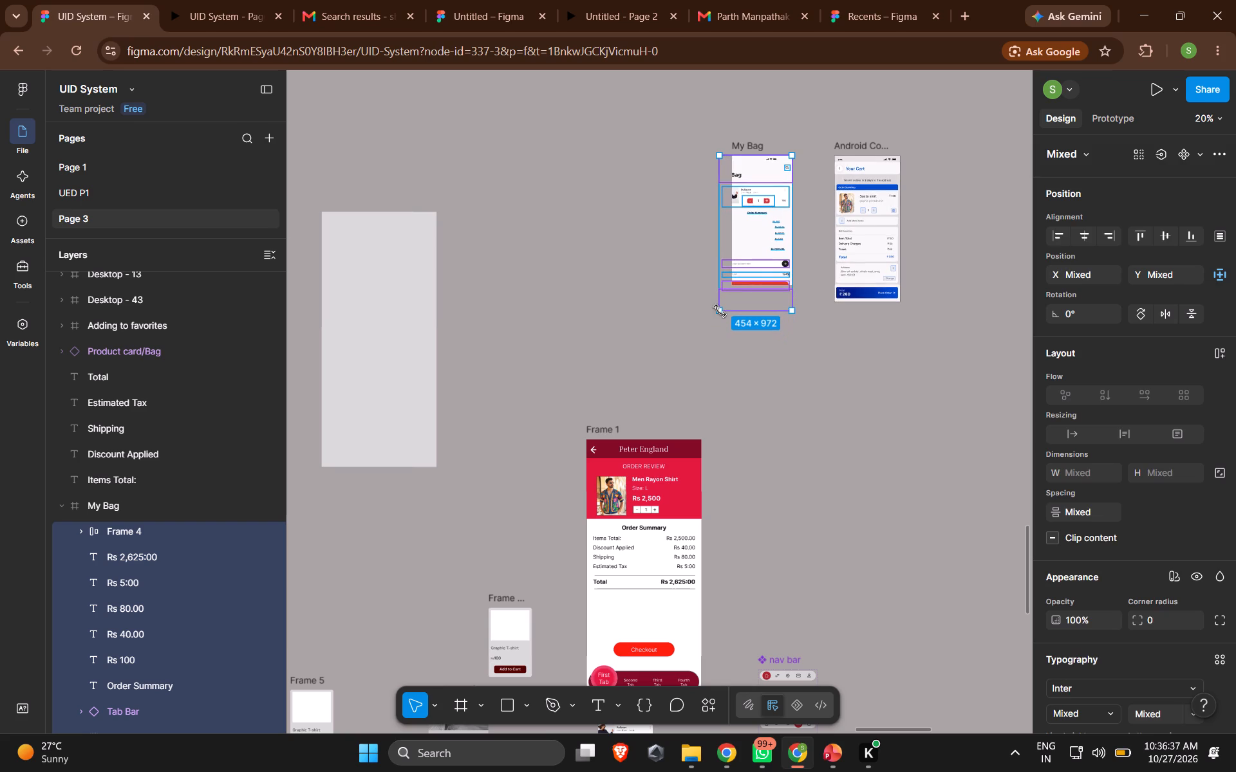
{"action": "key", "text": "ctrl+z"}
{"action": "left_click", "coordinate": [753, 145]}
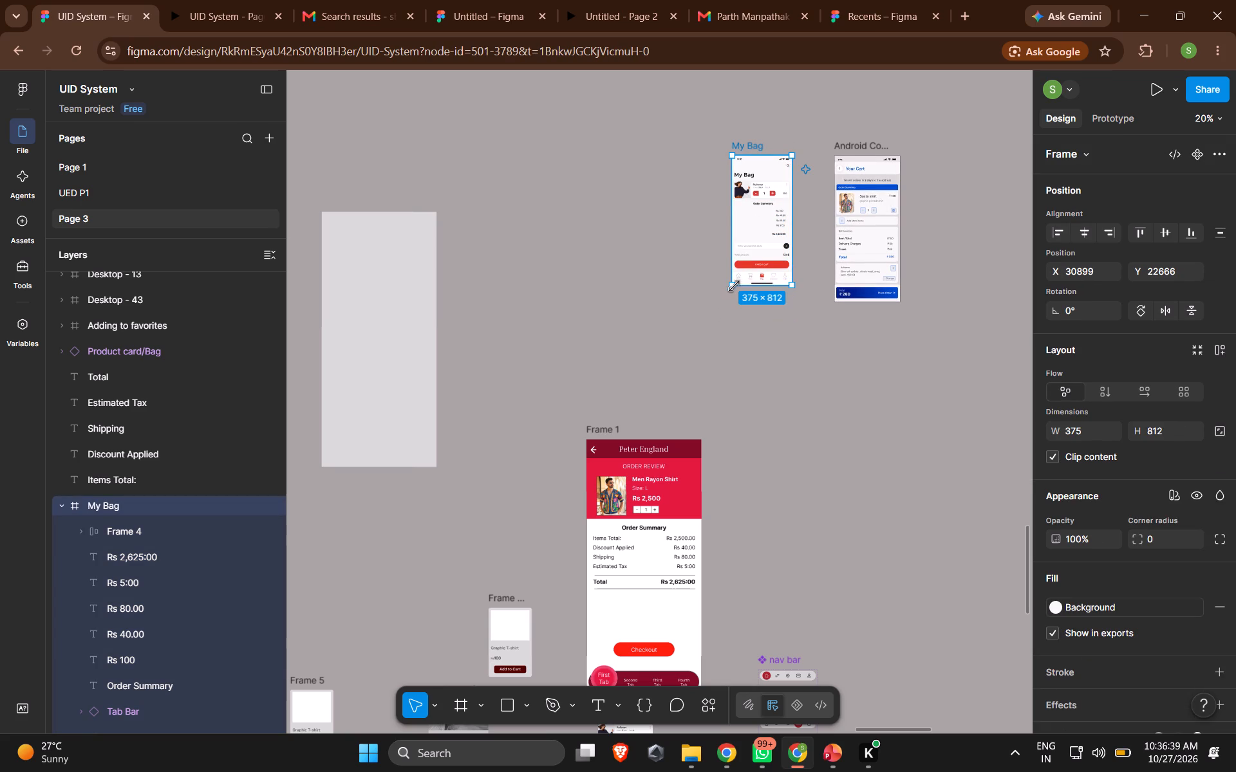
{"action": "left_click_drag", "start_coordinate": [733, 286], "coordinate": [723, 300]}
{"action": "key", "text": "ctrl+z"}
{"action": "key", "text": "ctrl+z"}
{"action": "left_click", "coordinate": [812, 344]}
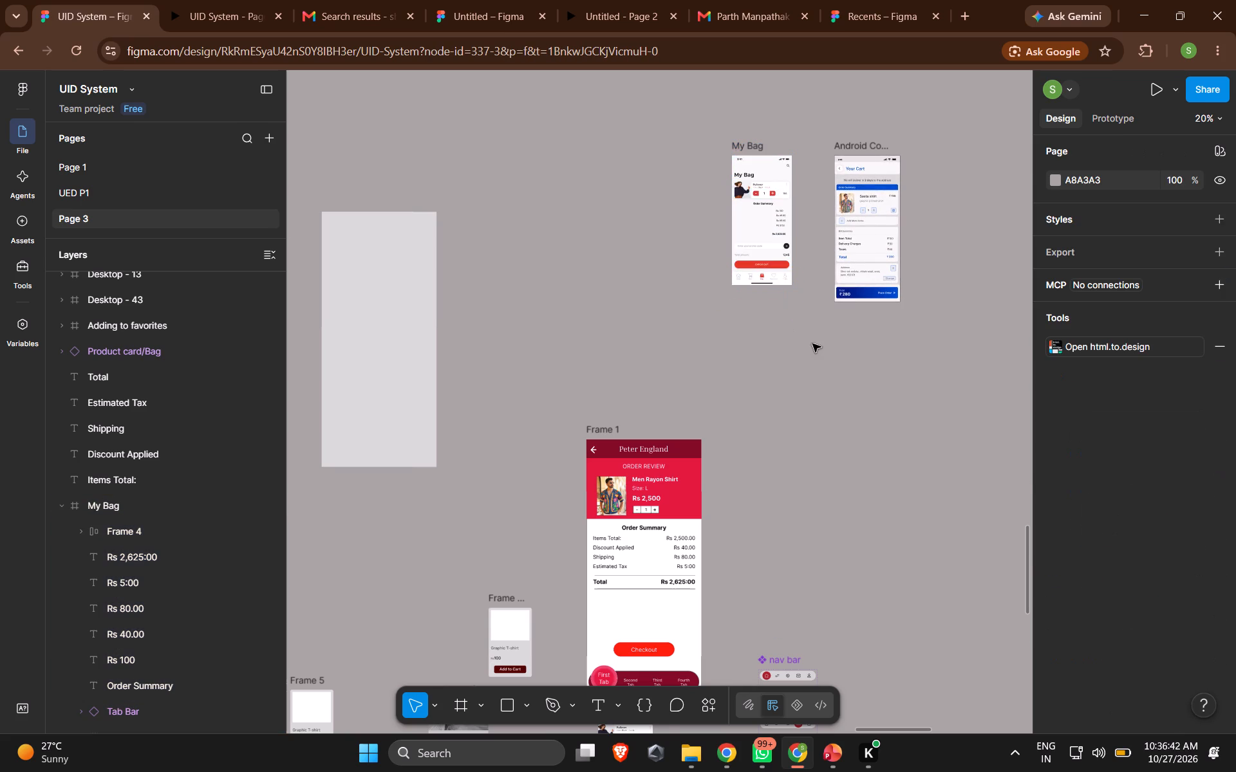
Replace "asta" in the Your Cart product title "Sasta shirt" with the word "printed" copied from the description below it.
{"action": "scroll", "coordinate": [812, 344], "scroll_direction": "up", "scroll_amount": 1}
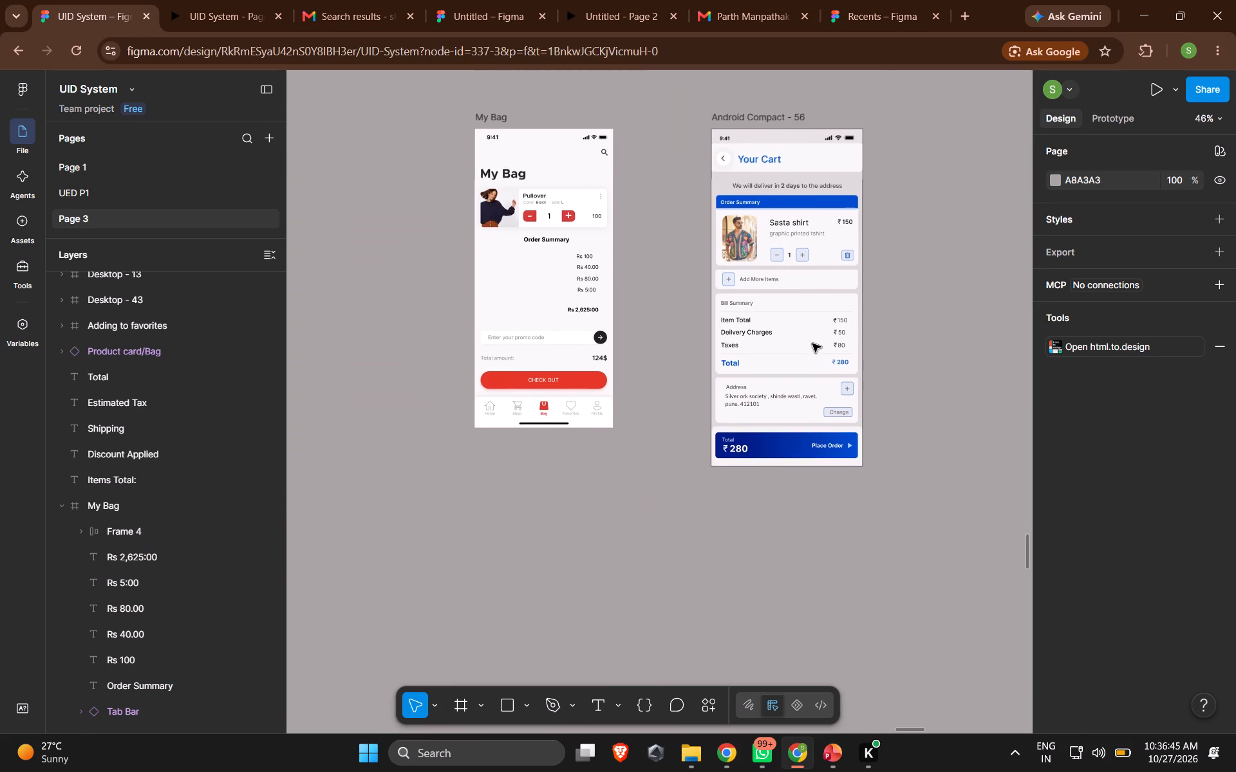
{"action": "scroll", "coordinate": [812, 344], "scroll_direction": "up", "scroll_amount": 1}
{"action": "scroll", "coordinate": [812, 344], "scroll_direction": "left", "scroll_amount": 1}
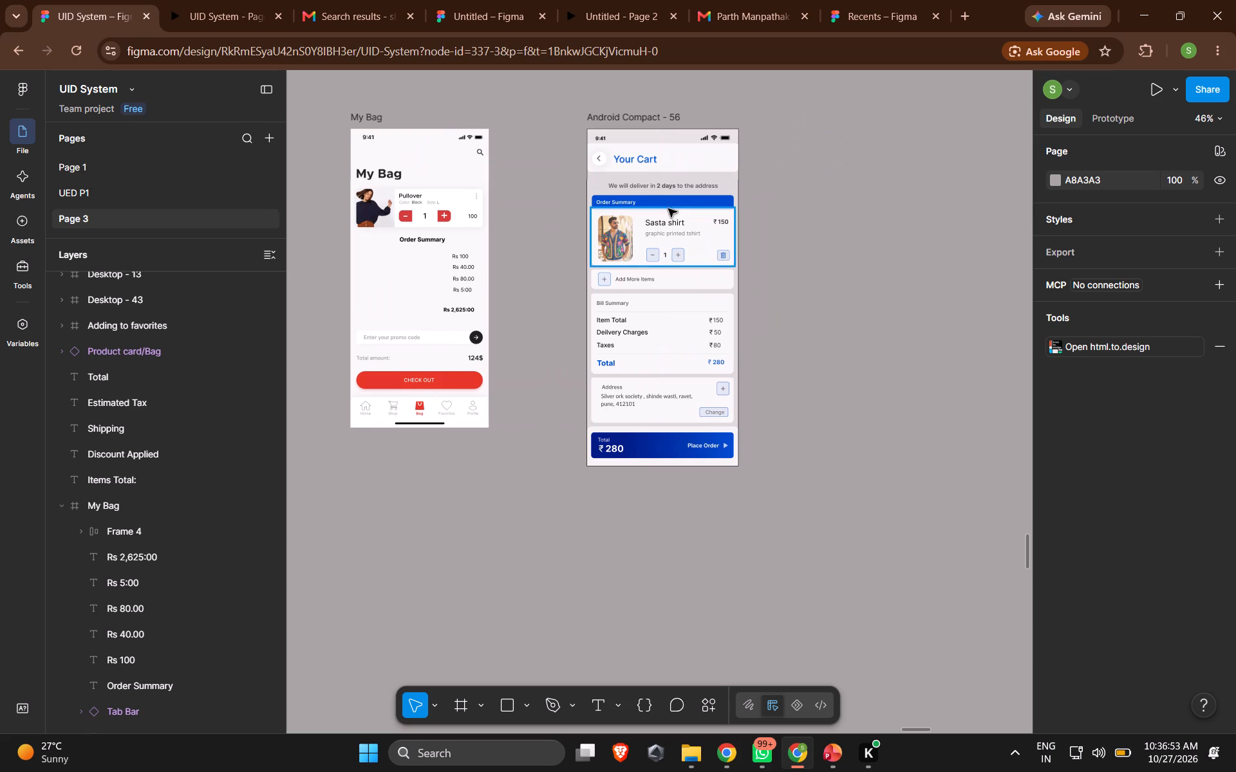
{"action": "double_click", "coordinate": [654, 226]}
{"action": "left_click", "coordinate": [656, 222]}
{"action": "left_click", "coordinate": [656, 222]}
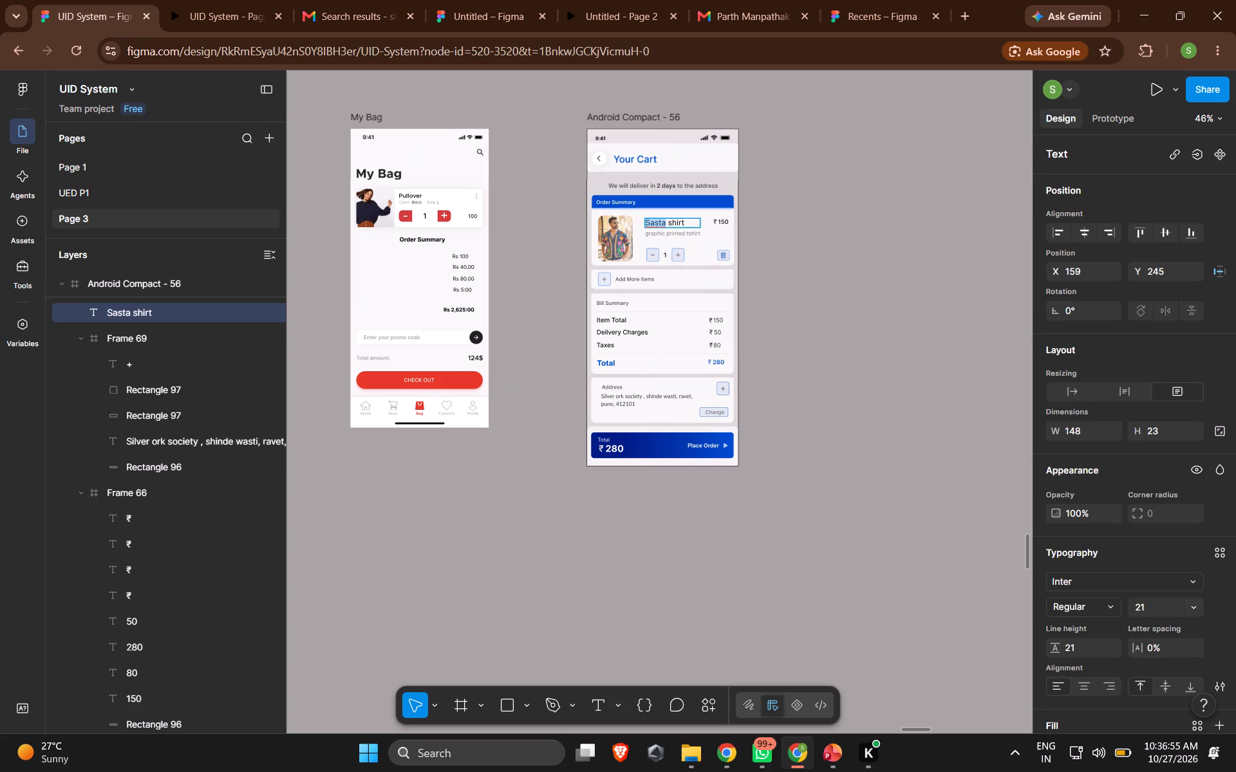
{"action": "double_click", "coordinate": [674, 237]}
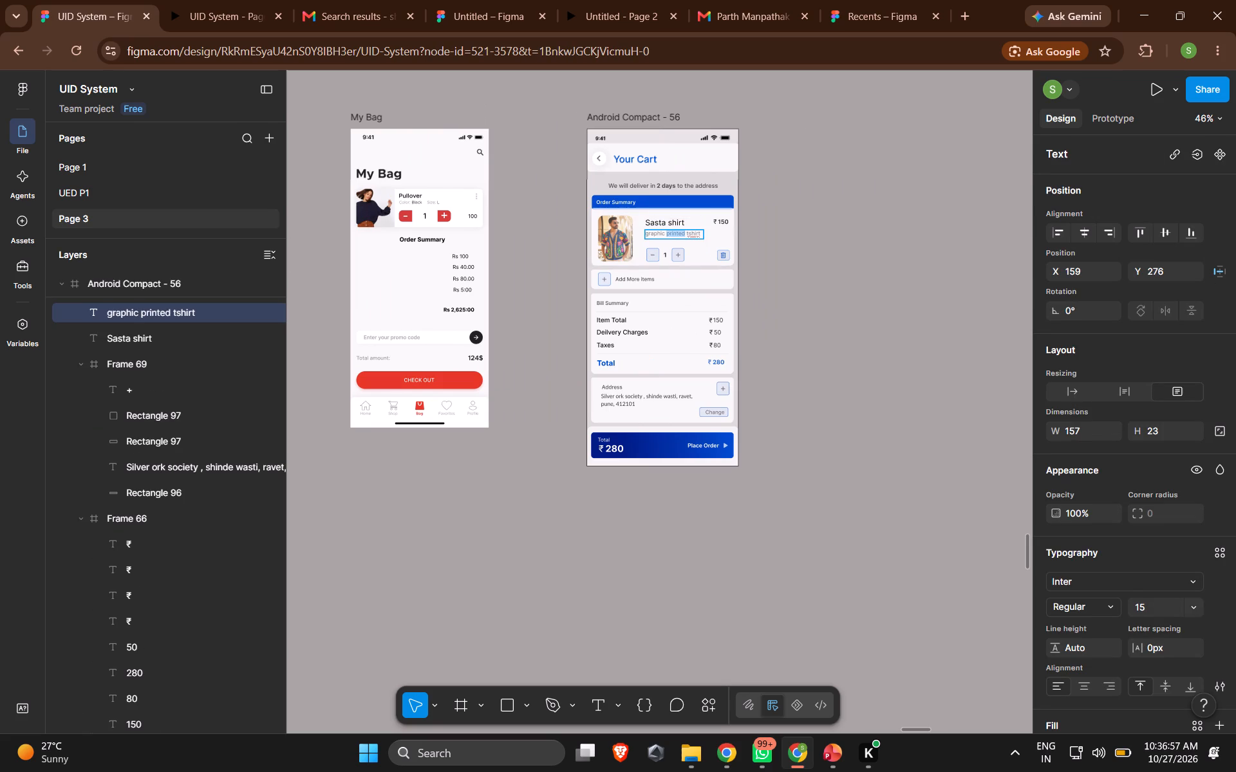
{"action": "key", "text": "ctrl+c"}
{"action": "double_click", "coordinate": [653, 222]}
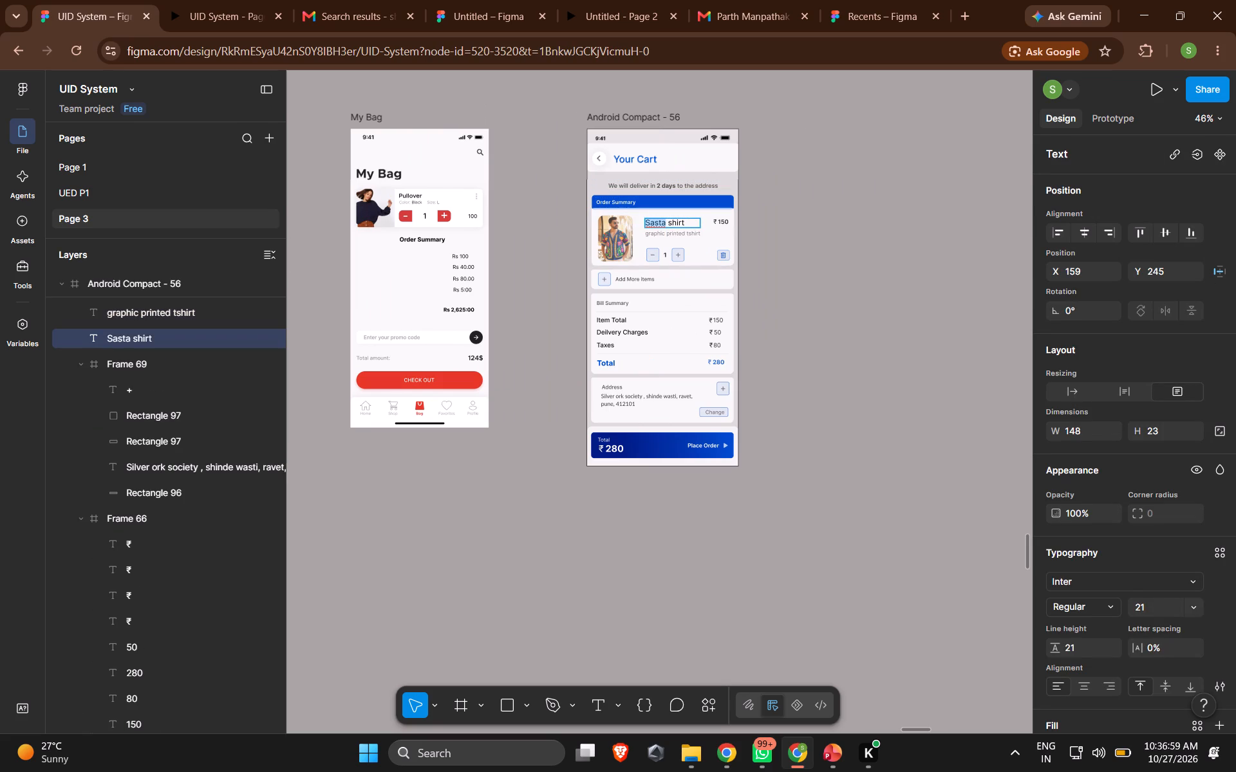
{"action": "left_click", "coordinate": [666, 222]}
{"action": "left_click_drag", "start_coordinate": [666, 222], "coordinate": [660, 222]}
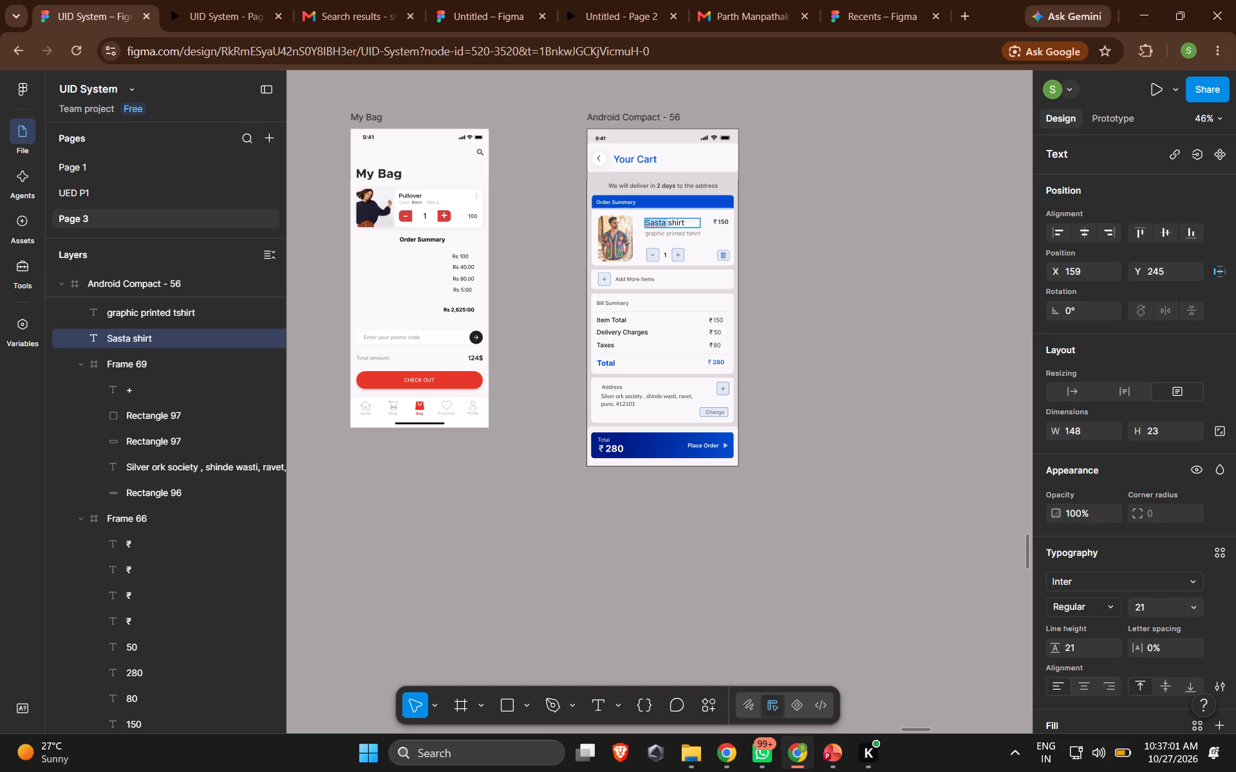
{"action": "left_click_drag", "start_coordinate": [660, 222], "coordinate": [647, 222]}
{"action": "left_click", "coordinate": [647, 222]}
{"action": "left_click_drag", "start_coordinate": [650, 222], "coordinate": [661, 222]}
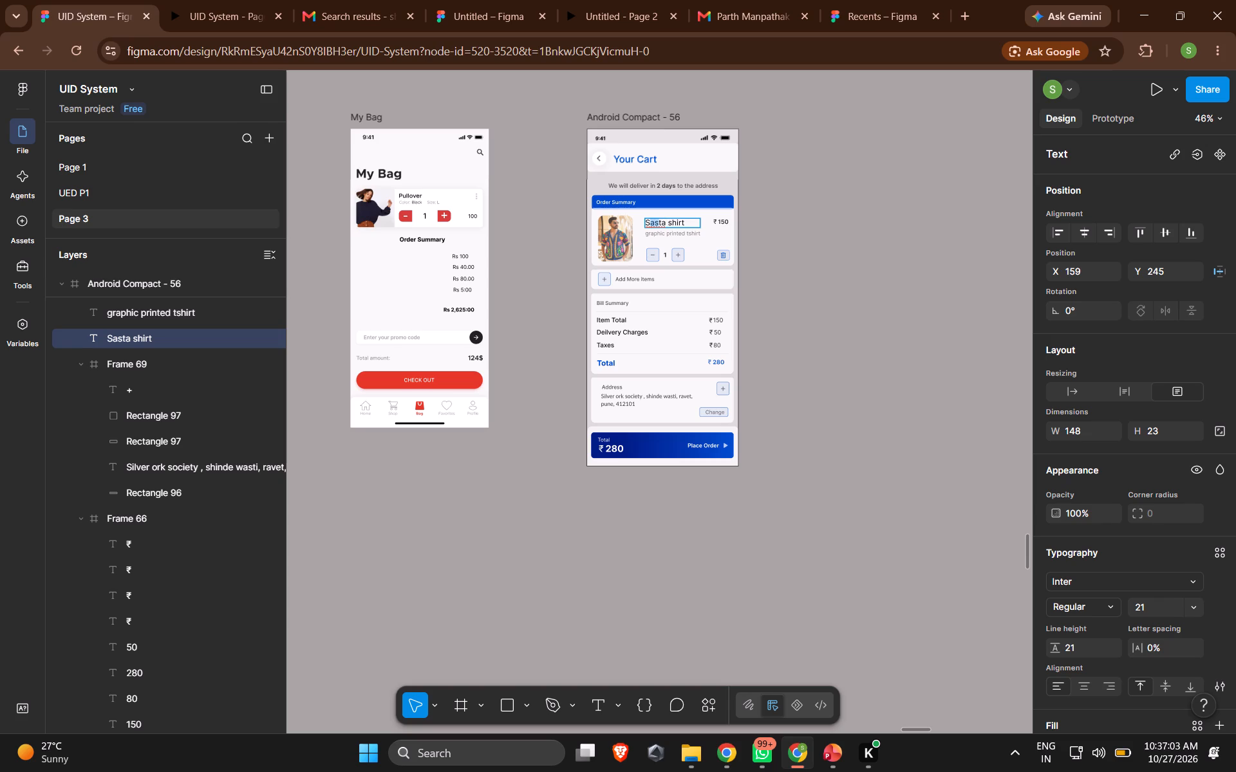
{"action": "left_click_drag", "start_coordinate": [661, 222], "coordinate": [666, 220]}
{"action": "key", "text": "ctrl+v"}
Correct the start of the product title so it reads "Printed shirt".
{"action": "left_click", "coordinate": [651, 219]}
{"action": "key", "text": "BackSpace"}
{"action": "key", "text": "Right"}
{"action": "key", "text": "BackSpace"}
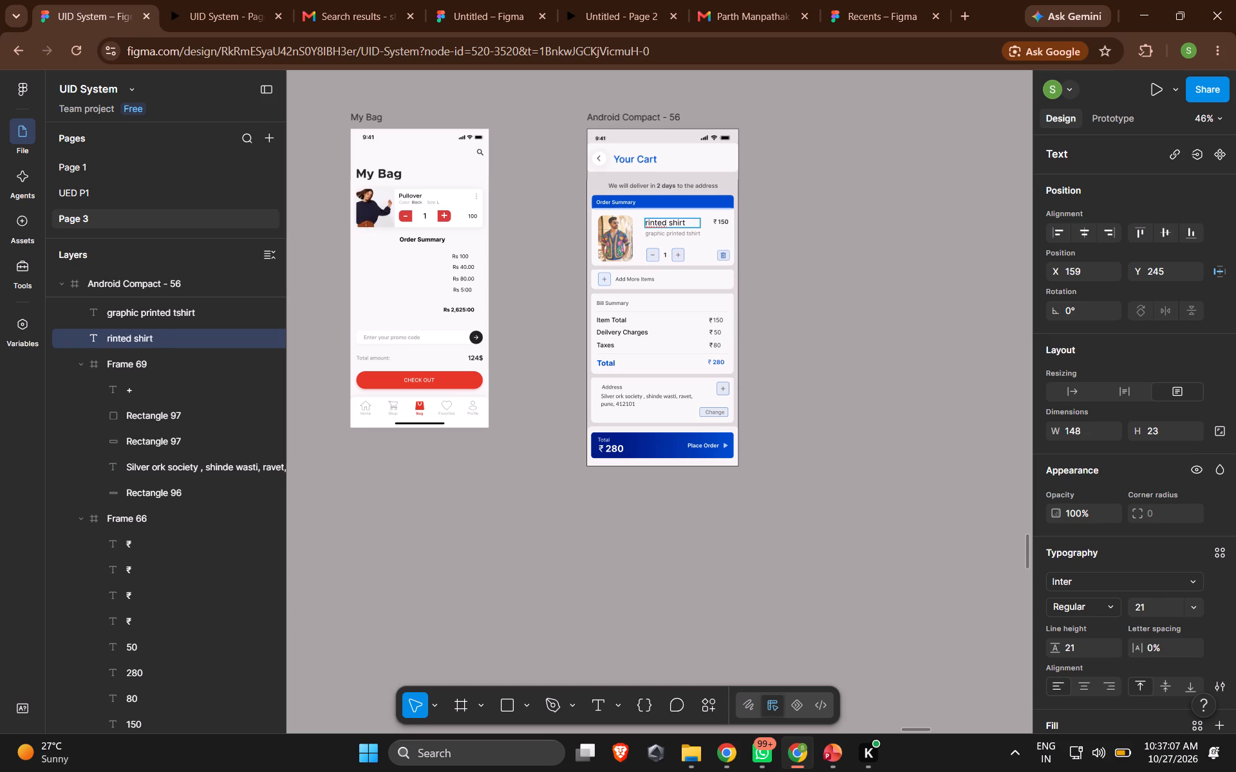
{"action": "key", "text": "shift+p"}
{"action": "left_click", "coordinate": [747, 299]}
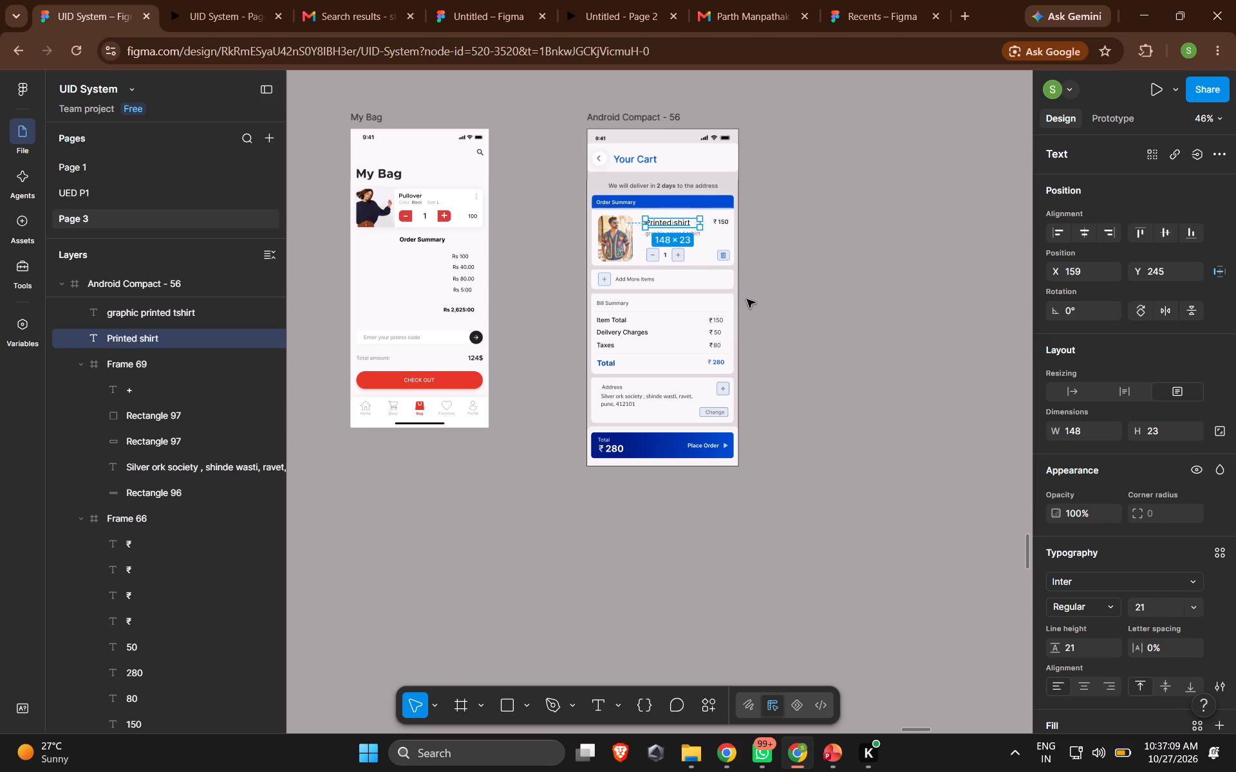
{"action": "left_click", "coordinate": [754, 304]}
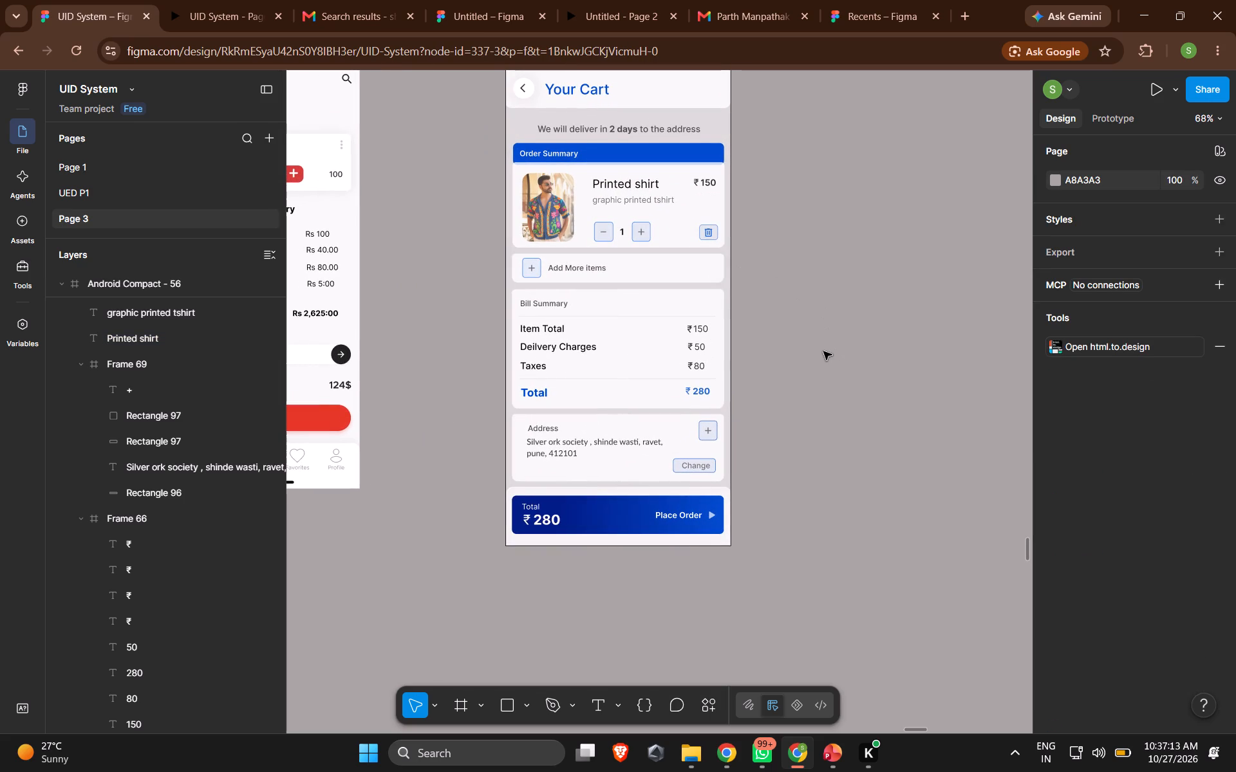
Look over the My Bag and Your Cart frames and the surrounding Page 3 canvas, including the funds flow screens.
{"action": "scroll", "coordinate": [823, 351], "scroll_direction": "down", "scroll_amount": 2}
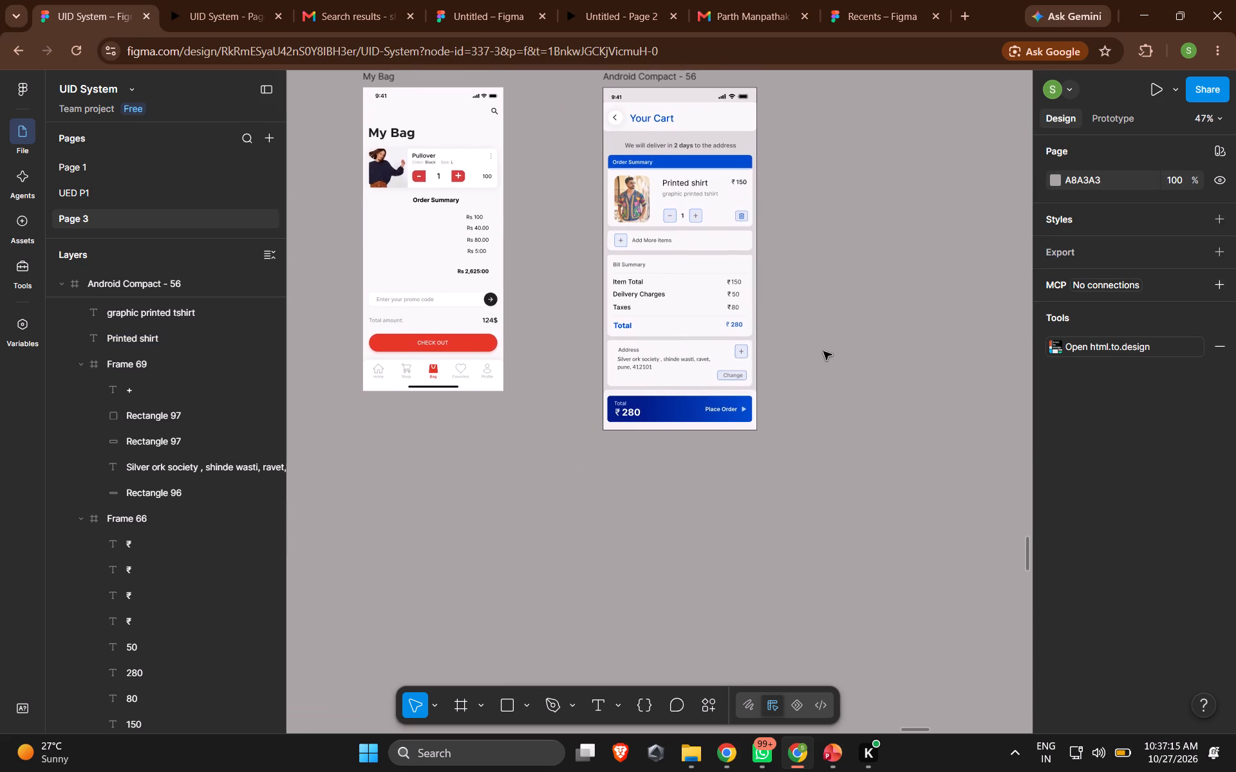
{"action": "scroll", "coordinate": [823, 351], "scroll_direction": "down", "scroll_amount": 1}
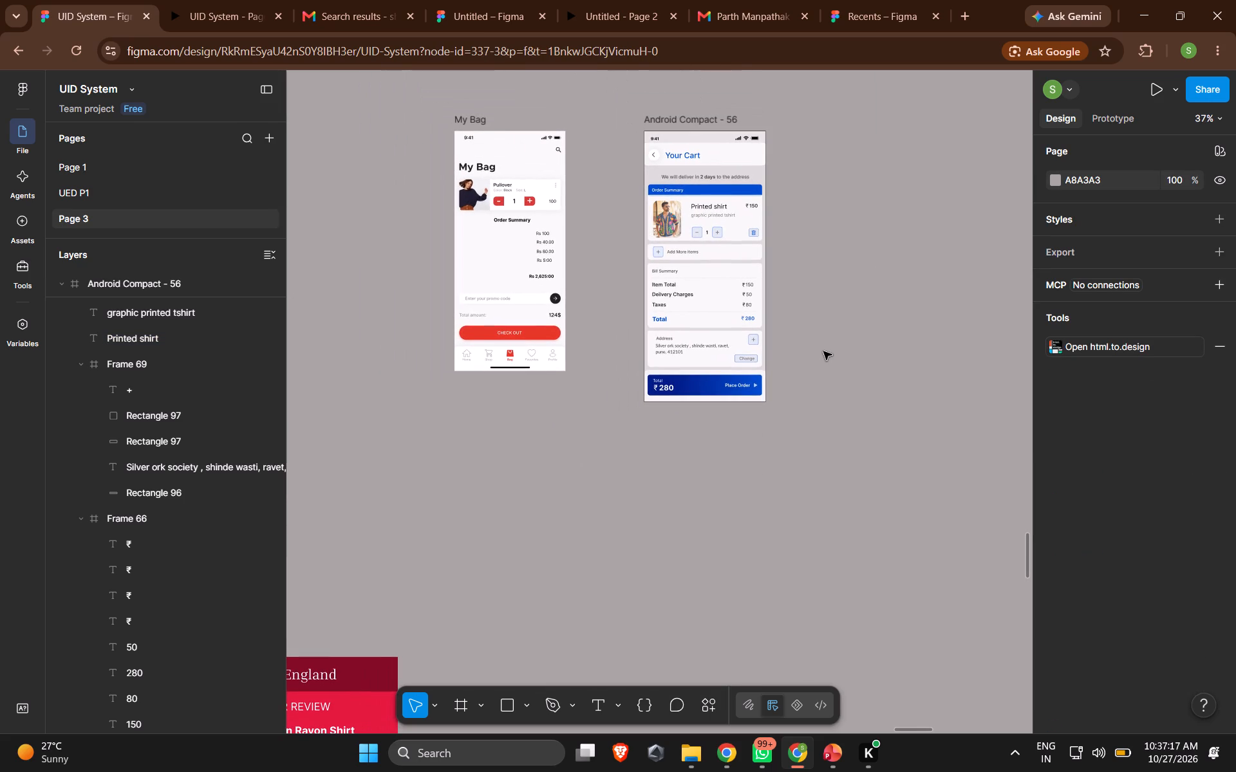
{"action": "scroll", "coordinate": [823, 351], "scroll_direction": "up", "scroll_amount": 1}
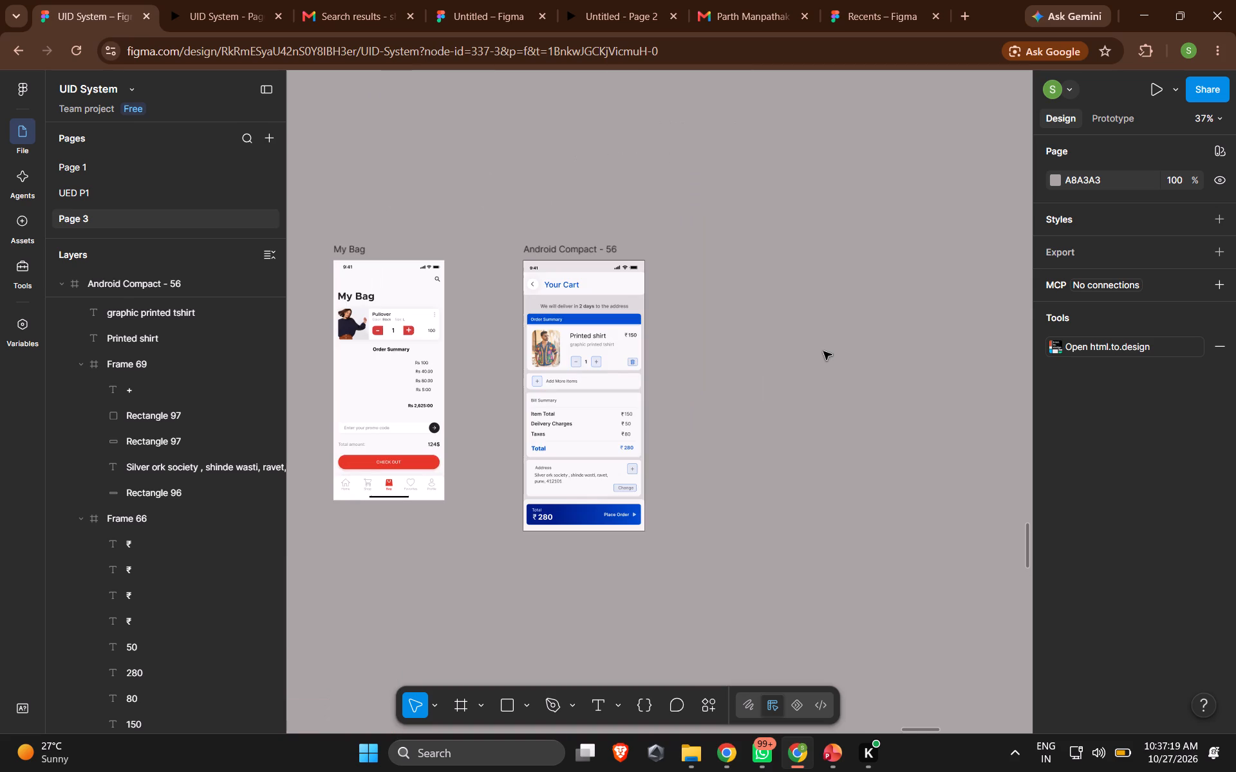
{"action": "scroll", "coordinate": [823, 351], "scroll_direction": "right", "scroll_amount": 1}
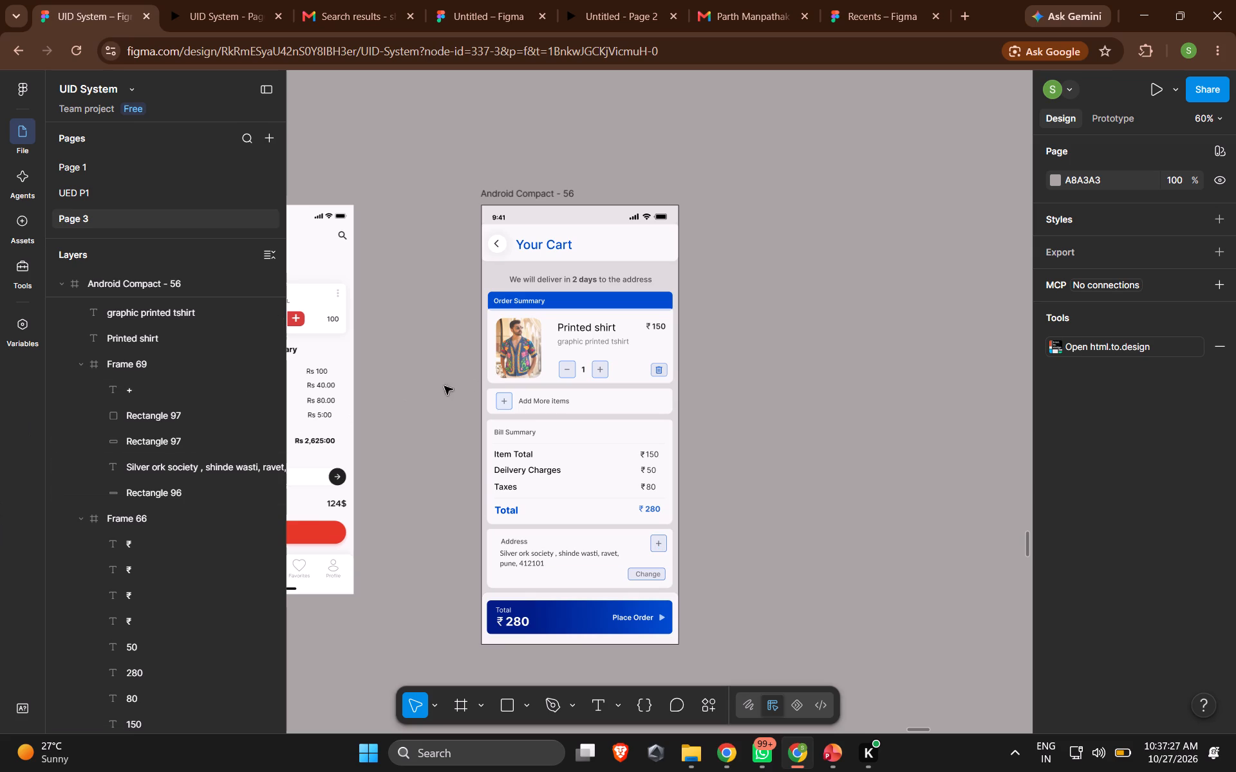
{"action": "left_click", "coordinate": [523, 515]}
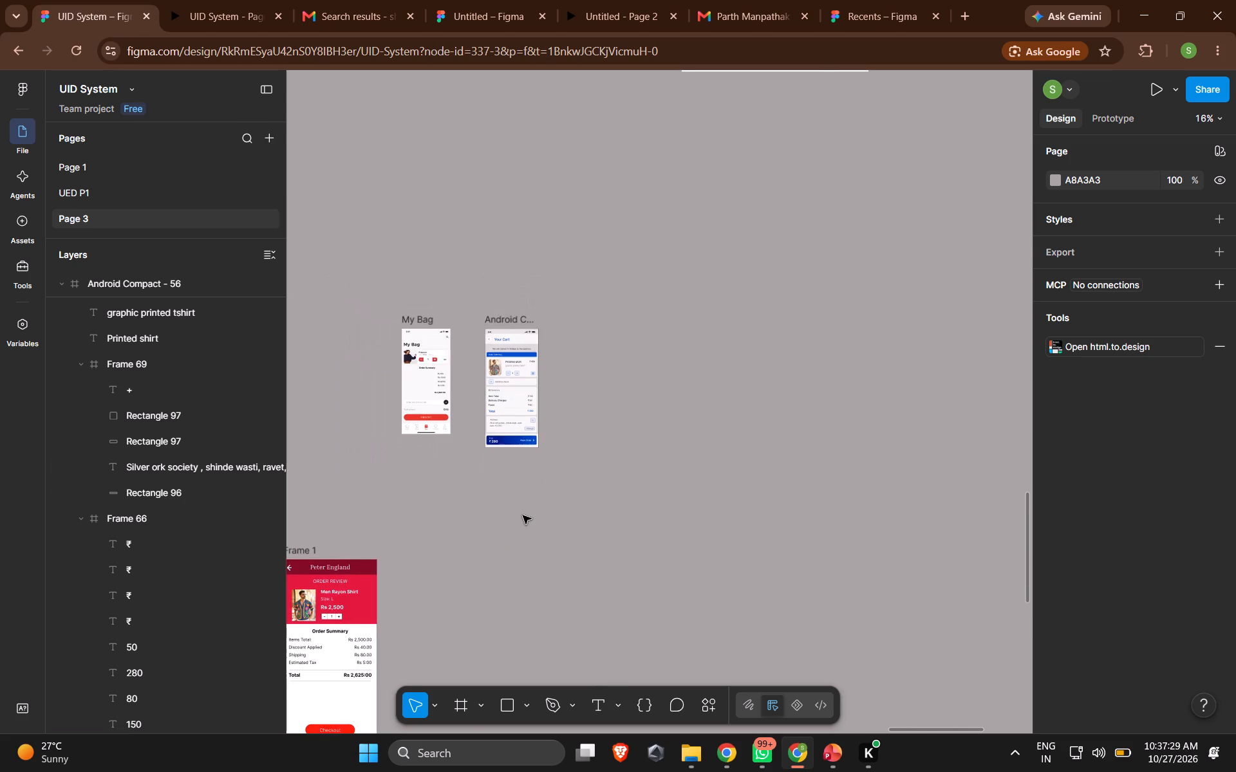
{"action": "scroll", "coordinate": [523, 515], "scroll_direction": "down", "scroll_amount": 2}
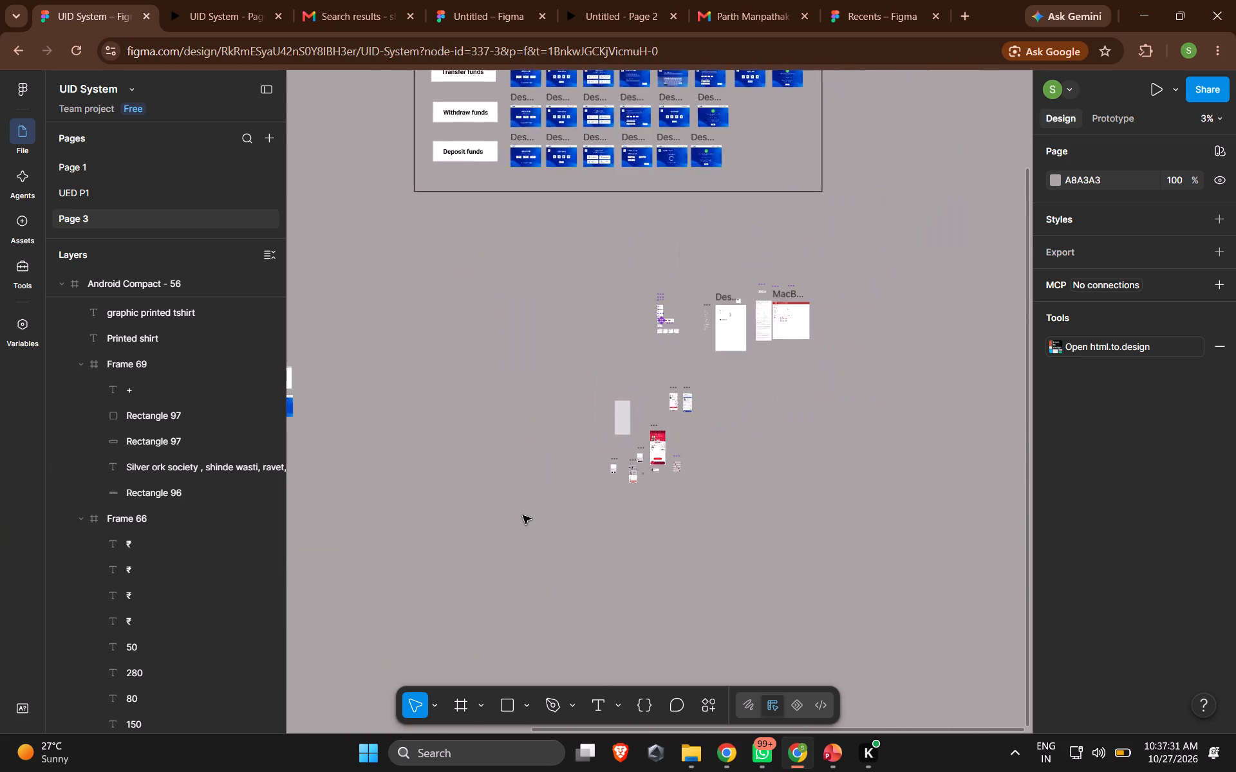
{"action": "scroll", "coordinate": [523, 515], "scroll_direction": "up", "scroll_amount": 4}
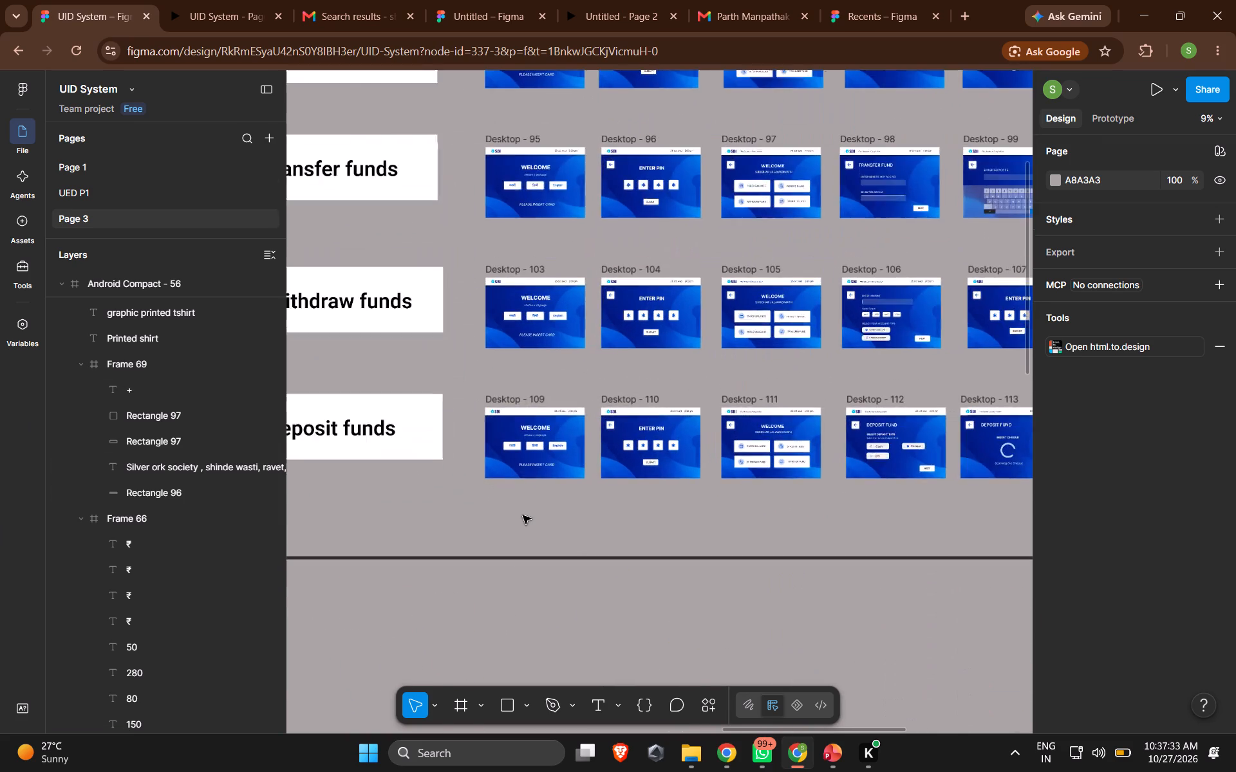
Examine the SBI ATM Final Screens on Page 3, following the Check balance, Transfer funds and Withdraw funds rows.
{"action": "scroll", "coordinate": [523, 515], "scroll_direction": "up", "scroll_amount": 4}
{"action": "scroll", "coordinate": [512, 516], "scroll_direction": "left", "scroll_amount": 2}
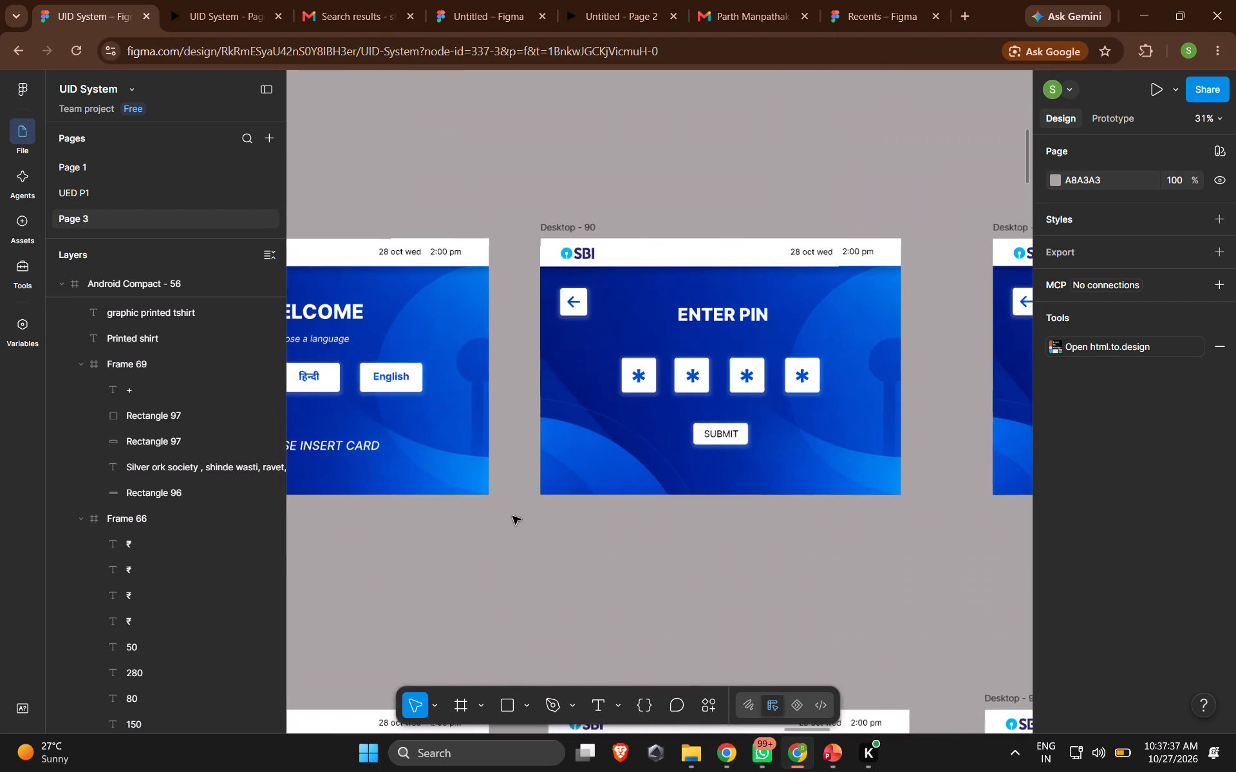
{"action": "scroll", "coordinate": [512, 516], "scroll_direction": "left", "scroll_amount": 6}
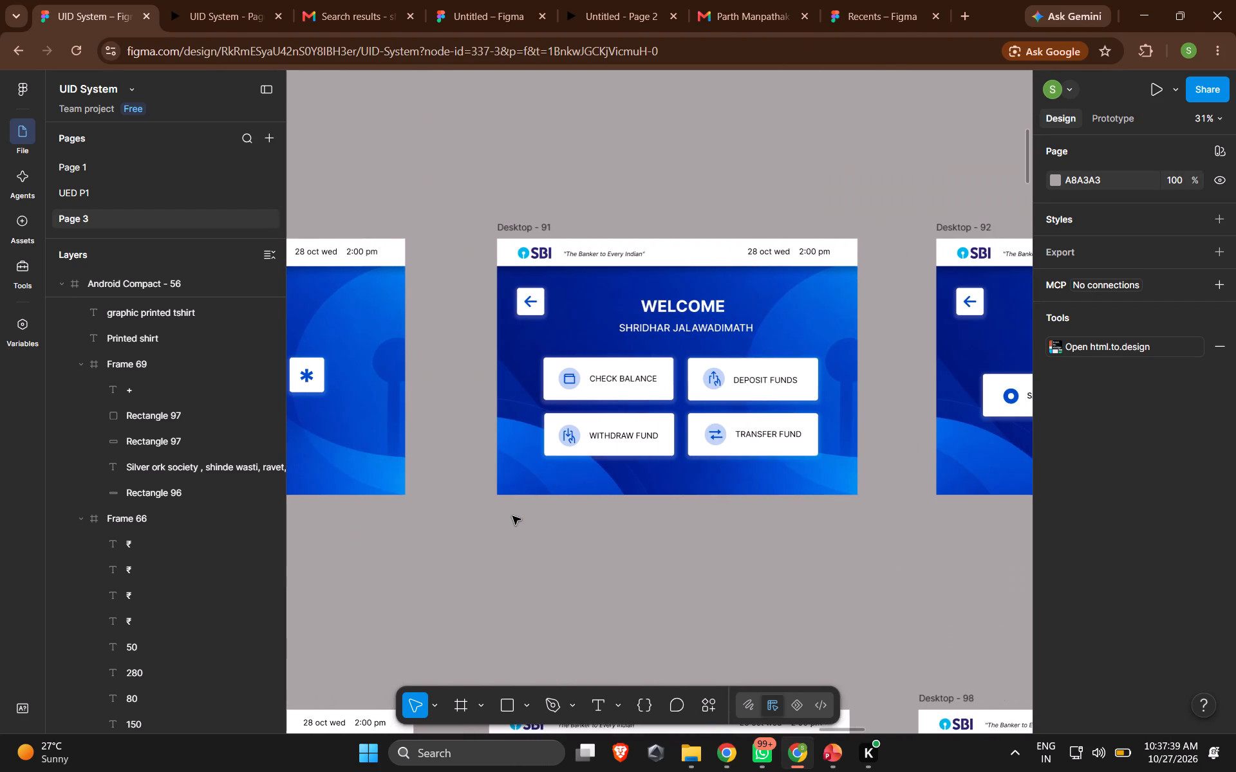
{"action": "scroll", "coordinate": [512, 516], "scroll_direction": "left", "scroll_amount": 11}
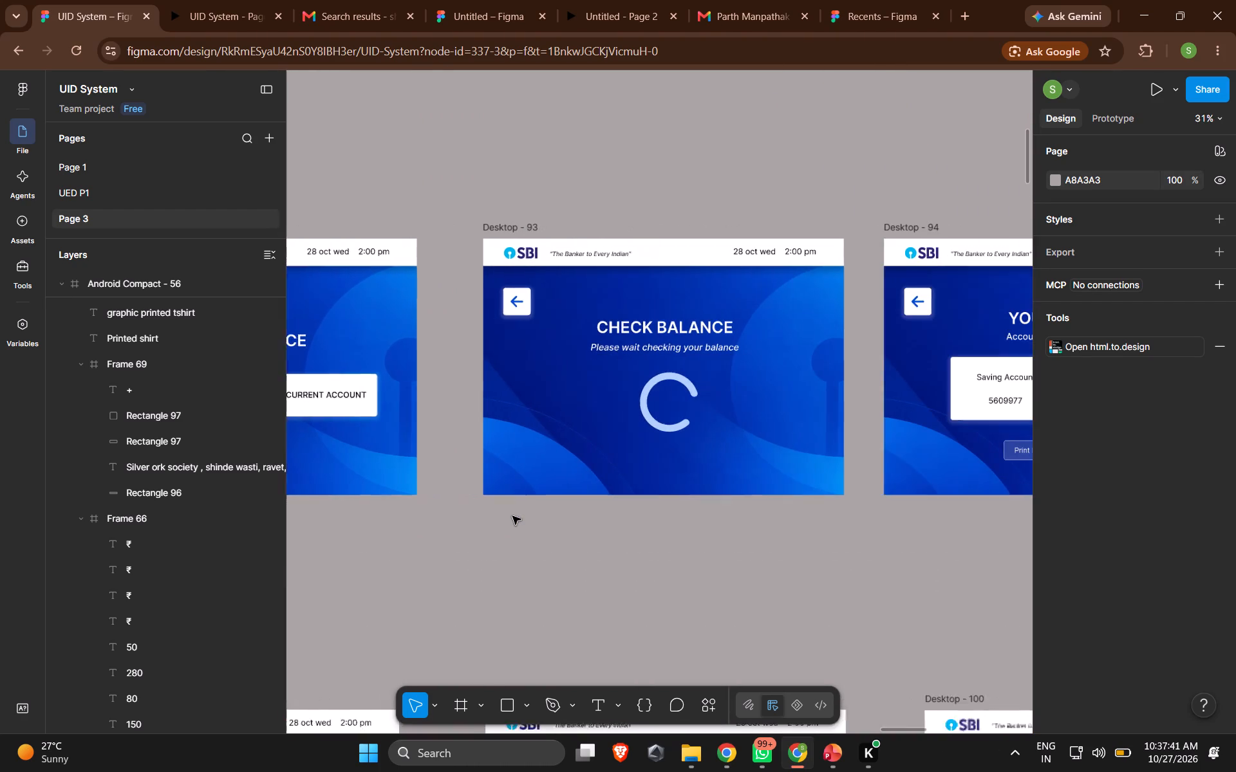
{"action": "scroll", "coordinate": [512, 516], "scroll_direction": "left", "scroll_amount": 3}
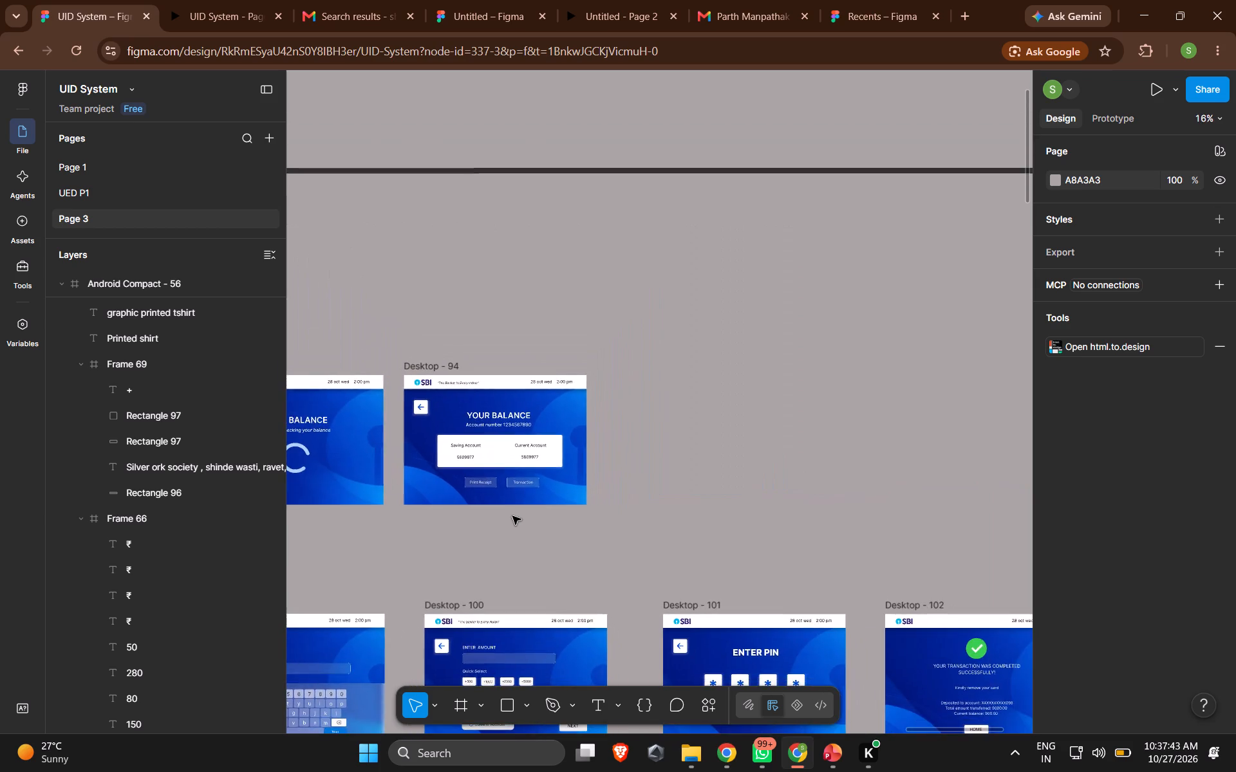
{"action": "scroll", "coordinate": [512, 516], "scroll_direction": "right", "scroll_amount": 2}
{"action": "scroll", "coordinate": [726, 400], "scroll_direction": "right", "scroll_amount": 1}
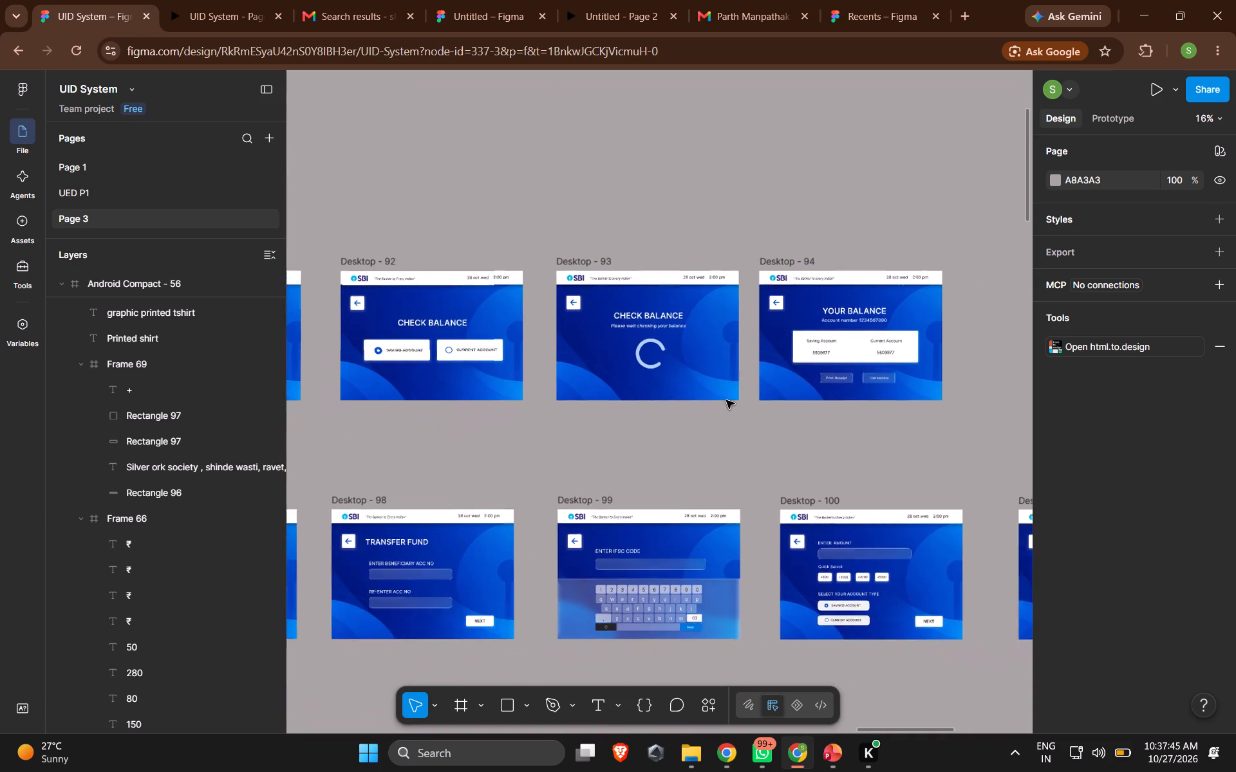
{"action": "scroll", "coordinate": [726, 400], "scroll_direction": "right", "scroll_amount": 8}
{"action": "scroll", "coordinate": [726, 400], "scroll_direction": "left", "scroll_amount": 1}
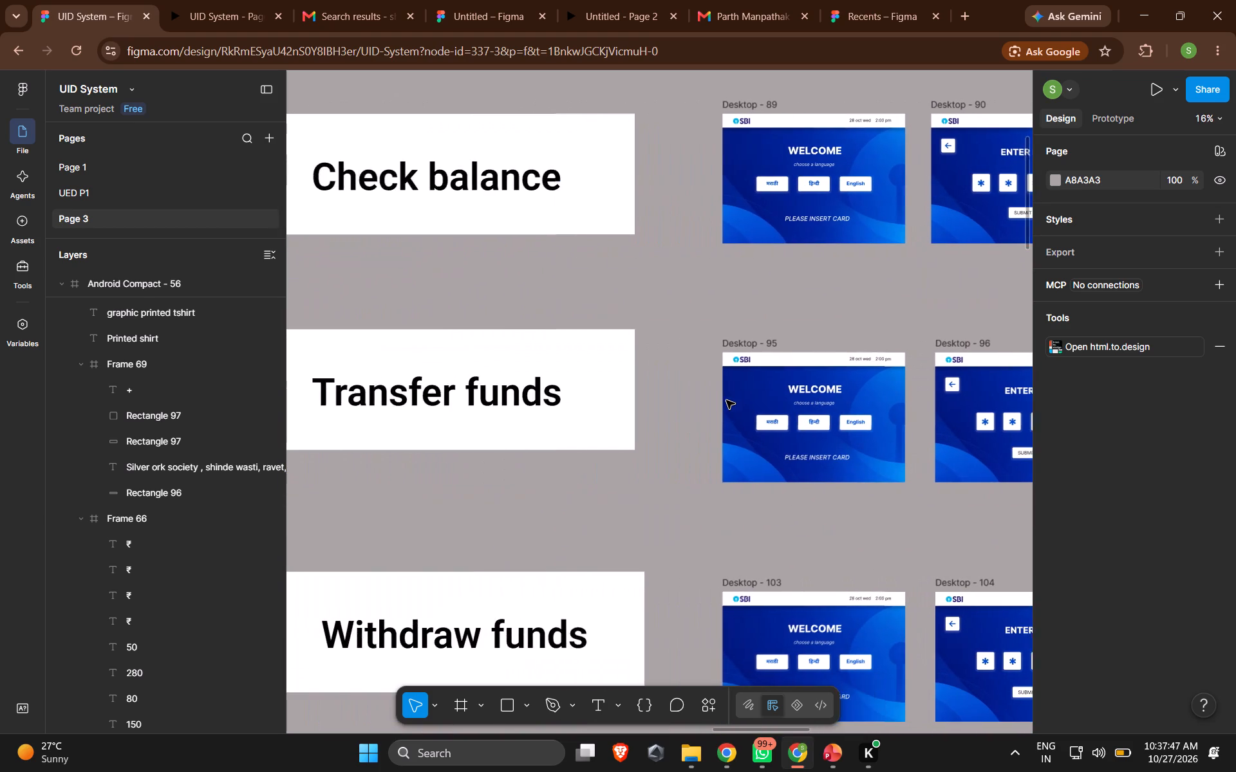
{"action": "scroll", "coordinate": [726, 400], "scroll_direction": "left", "scroll_amount": 7}
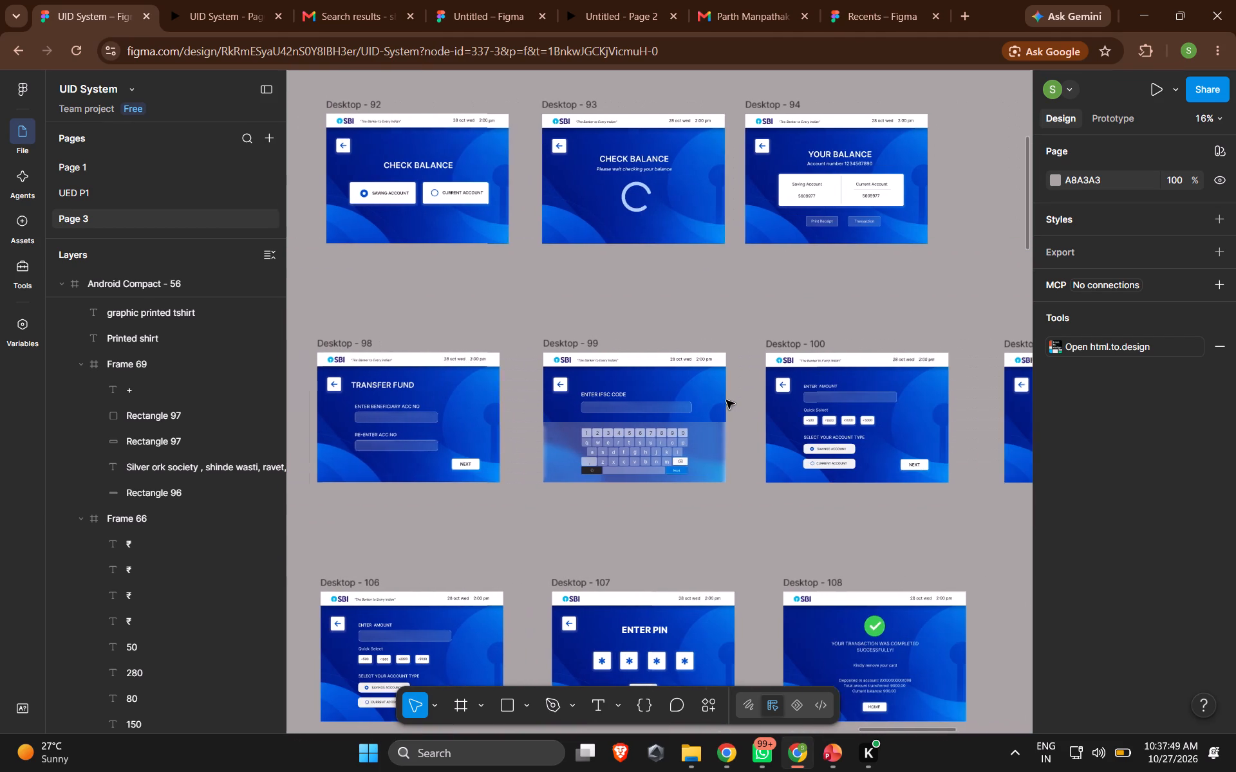
{"action": "scroll", "coordinate": [726, 400], "scroll_direction": "left", "scroll_amount": 6}
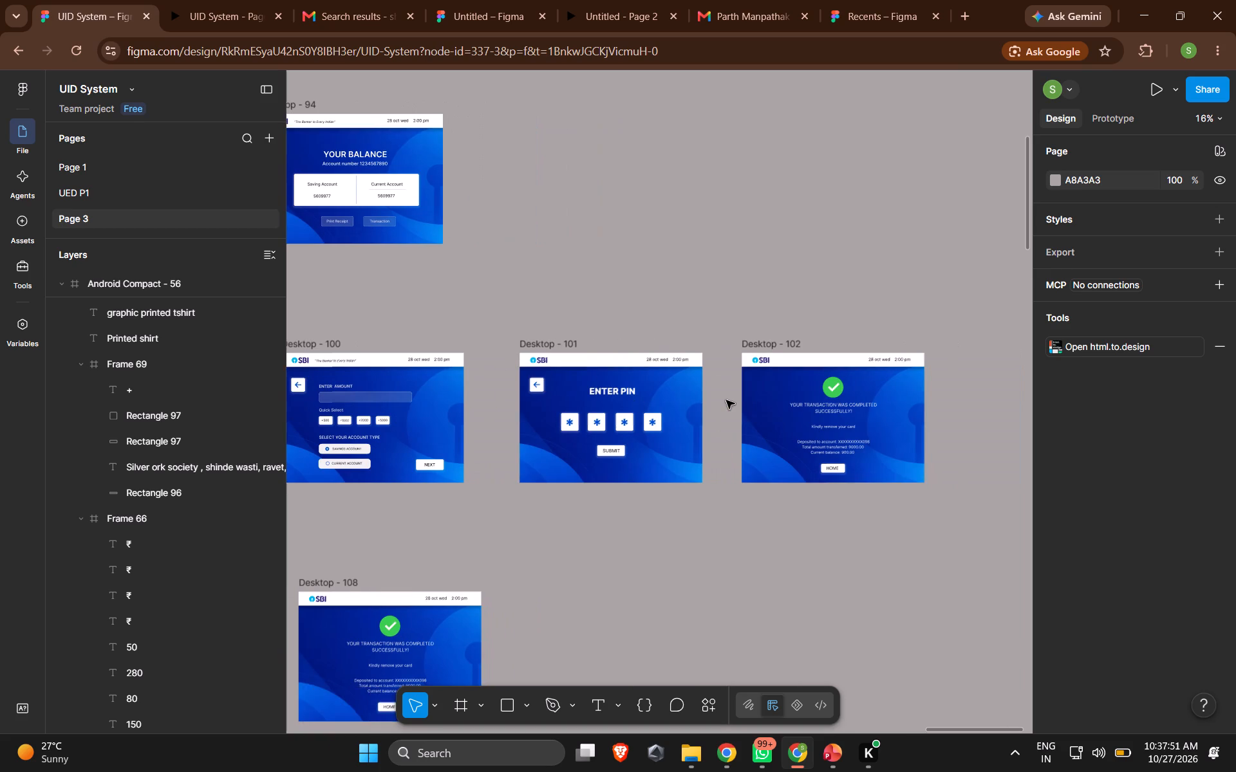
{"action": "scroll", "coordinate": [726, 400], "scroll_direction": "left", "scroll_amount": 1}
{"action": "scroll", "coordinate": [726, 400], "scroll_direction": "right", "scroll_amount": 3}
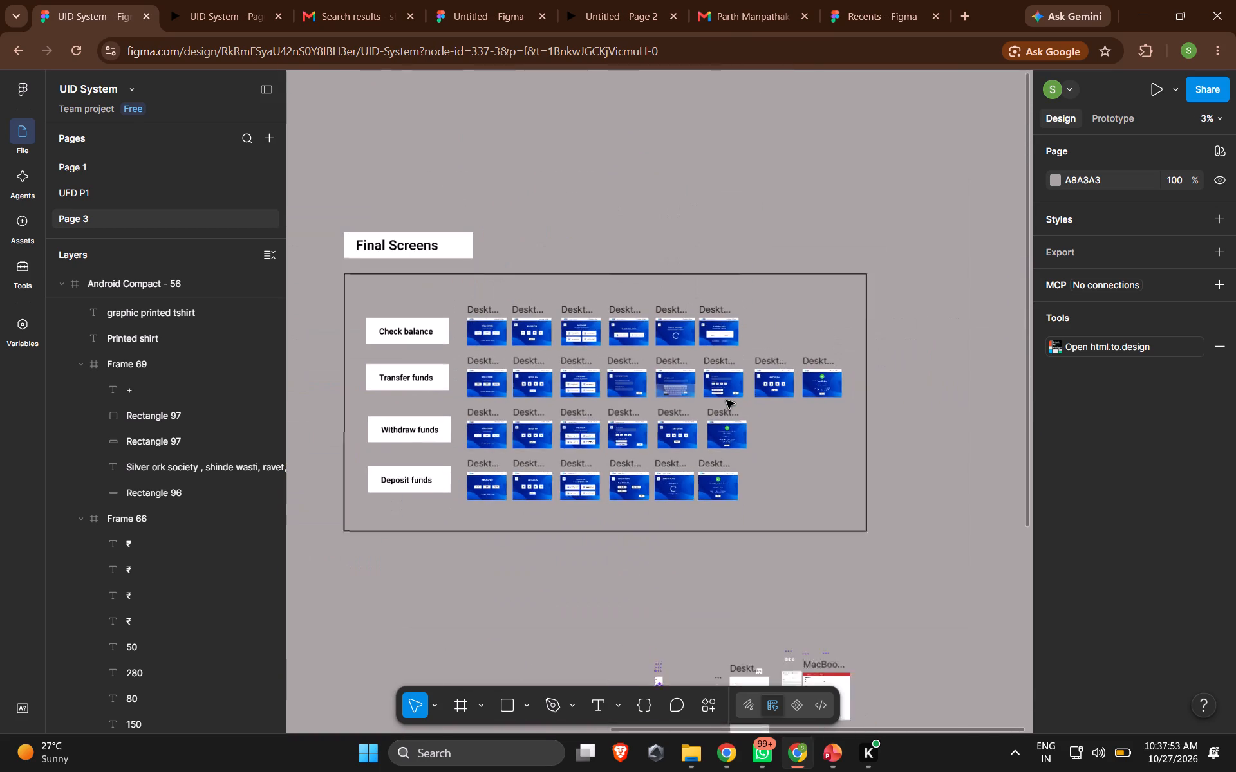